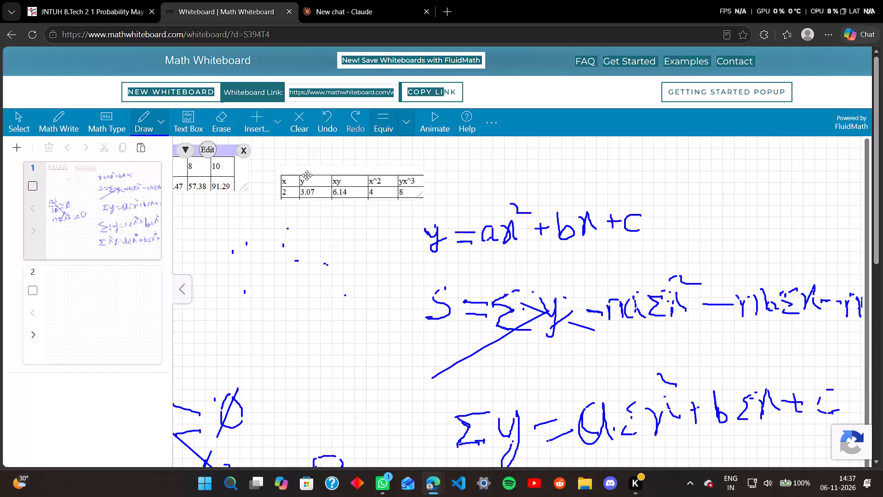
# Open the second table's text box for editing and set the header of the column after x^4 to x^2y.
pyautogui.click(384, 161)
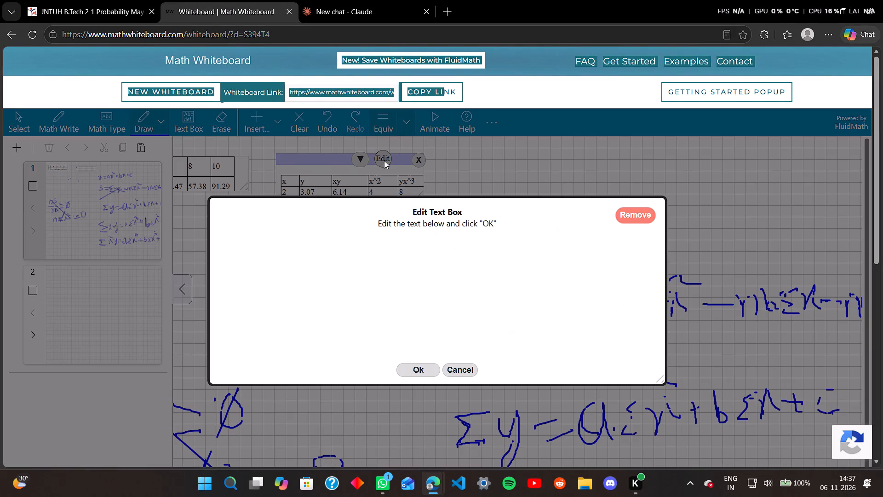
pyautogui.click(515, 316)
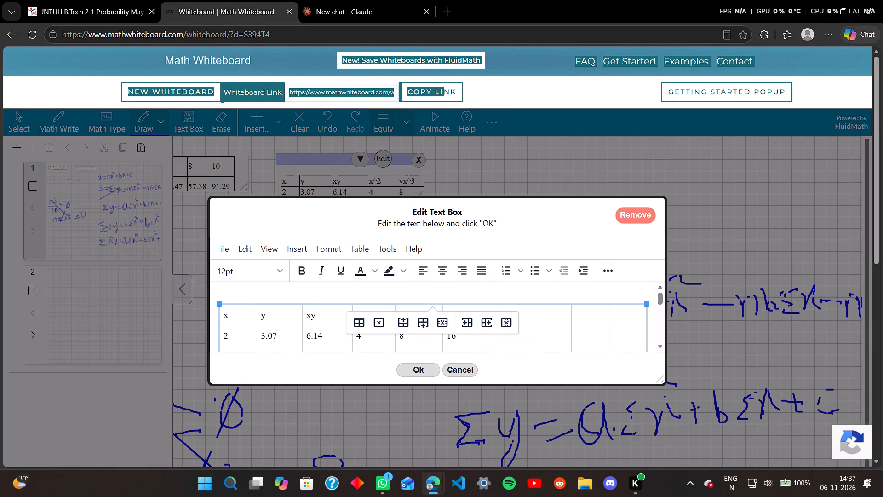
pyautogui.press('BackSpace')
pyautogui.press('BackSpace')
pyautogui.press('BackSpace')
pyautogui.press('BackSpace')
pyautogui.press('BackSpace')
pyautogui.press('BackSpace')
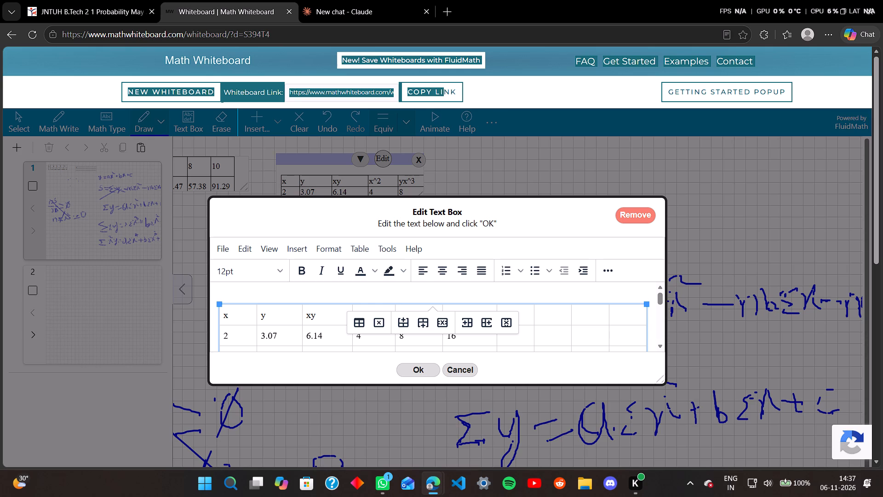
pyautogui.press('x')
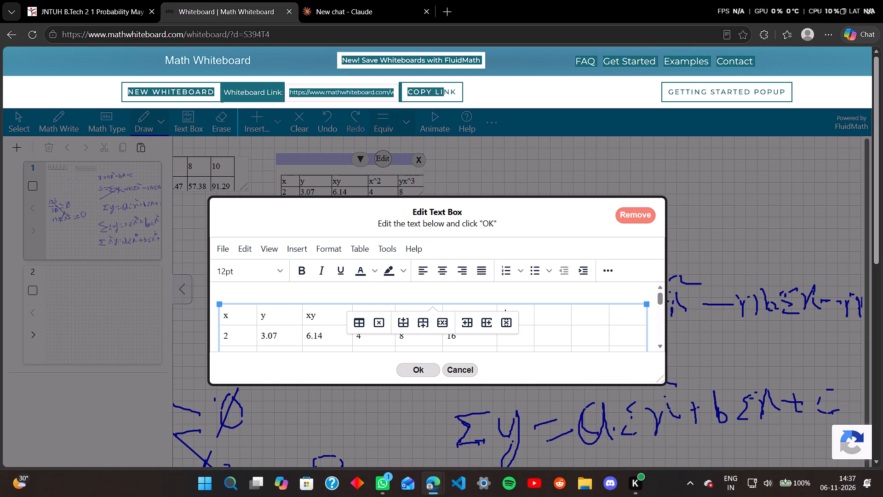
pyautogui.hotkey('ctrl', '6')
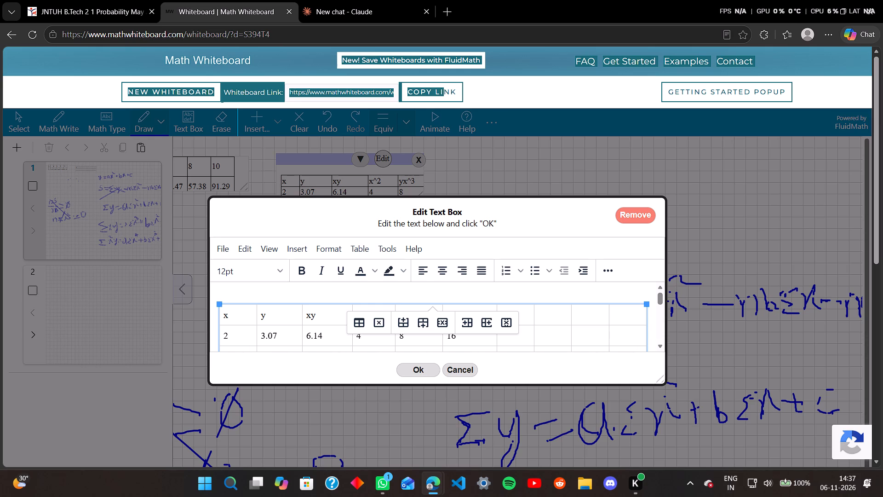
pyautogui.press('2')
pyautogui.press('y')
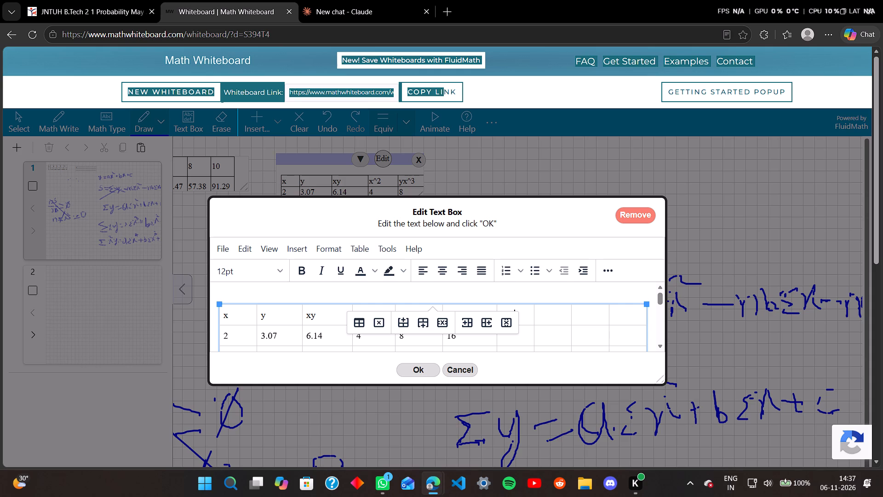
# Enter 12.28 in the x^2y column for the x = 2 row.
pyautogui.click(527, 331)
pyautogui.scroll(-2, 527, 331)
pyautogui.scroll(3, 527, 331)
pyautogui.scroll(-1, 509, 343)
pyautogui.scroll(1, 509, 343)
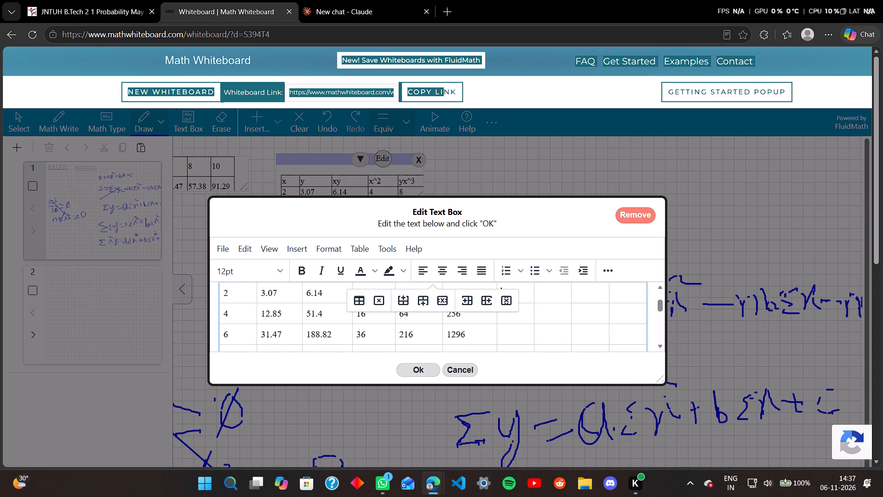
pyautogui.scroll(-1, 509, 343)
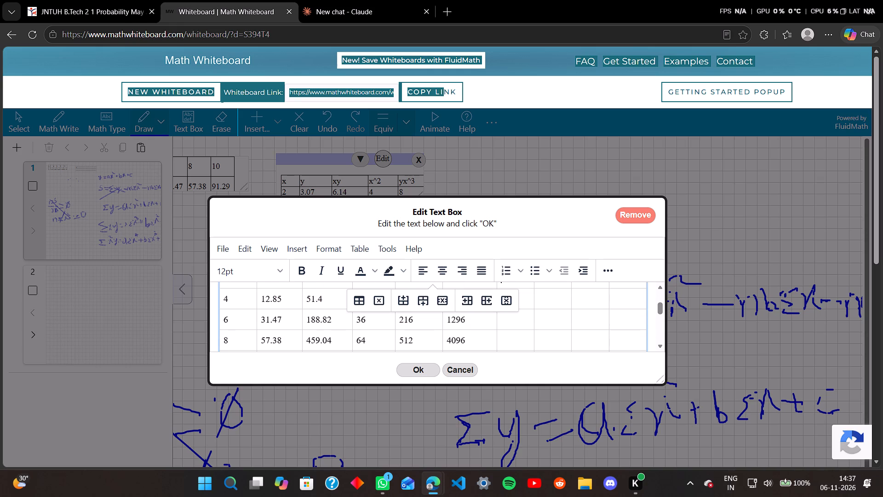
pyautogui.scroll(3, 509, 343)
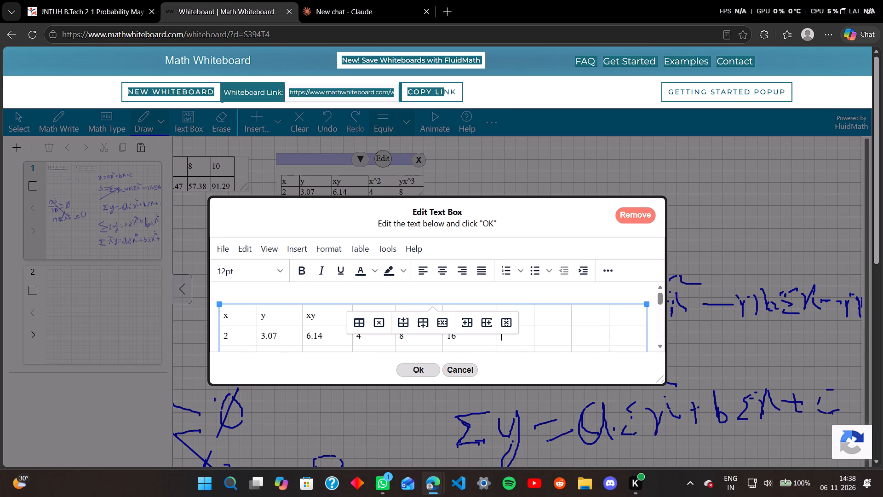
pyautogui.press('a')
pyautogui.press('BackSpace')
pyautogui.write('12')
pyautogui.write('.2')
pyautogui.press('8')
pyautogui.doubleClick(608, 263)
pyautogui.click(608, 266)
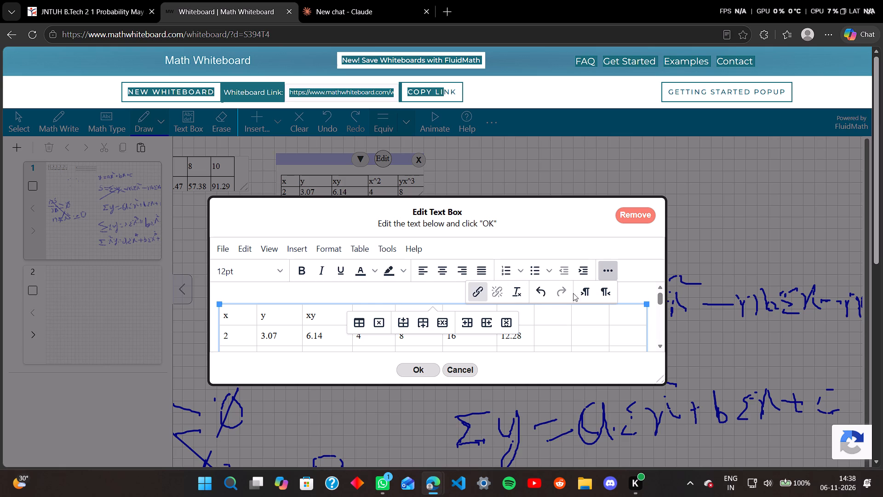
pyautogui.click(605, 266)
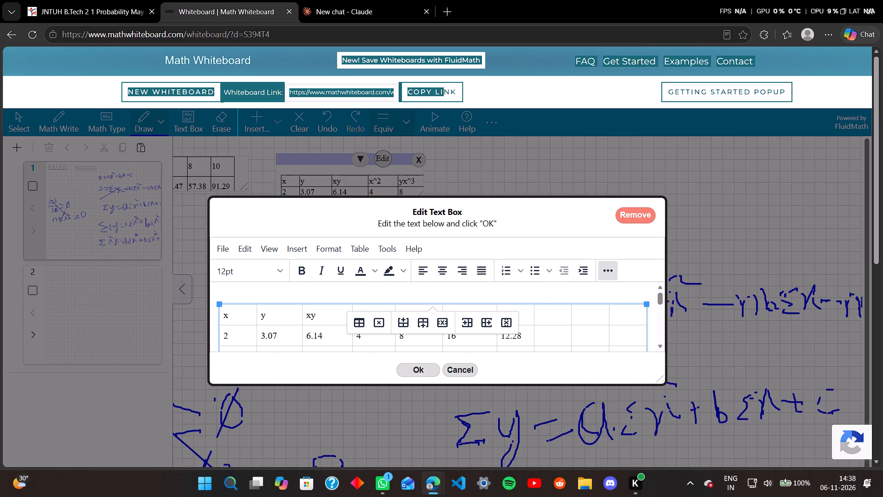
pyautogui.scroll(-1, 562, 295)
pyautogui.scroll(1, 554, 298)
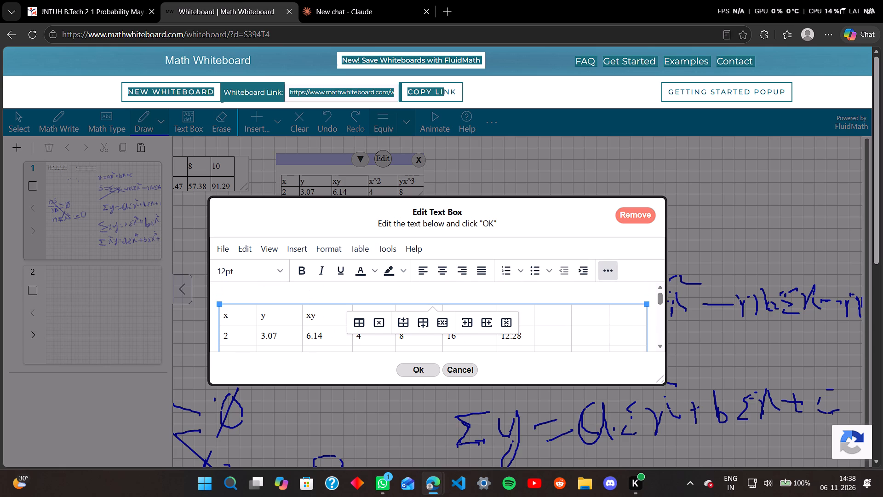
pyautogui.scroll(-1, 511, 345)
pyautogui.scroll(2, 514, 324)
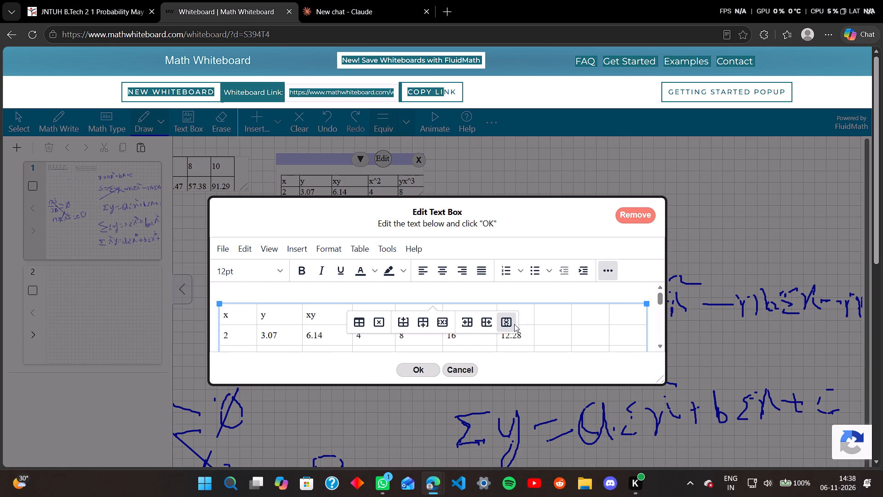
# Fill the x^2y column with 205.6 for the x = 4 row and 1132.92 for the x = 6 row.
pyautogui.doubleClick(526, 328)
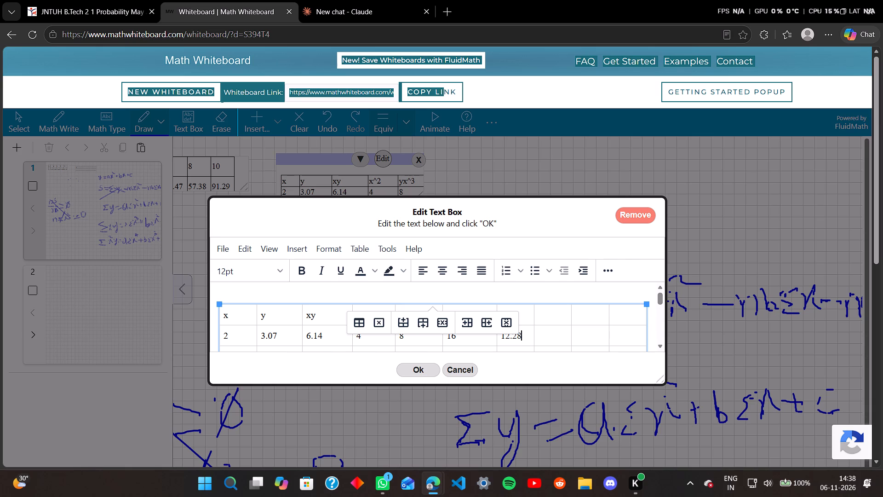
pyautogui.press('Down')
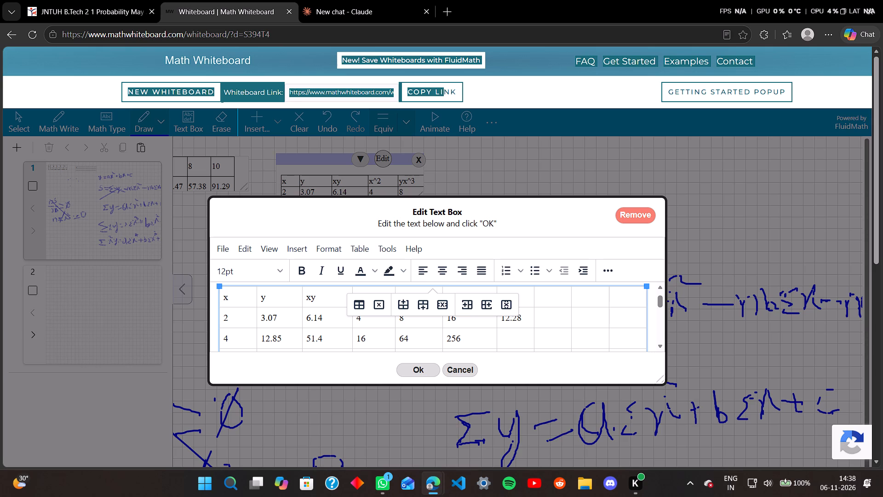
pyautogui.write('20')
pyautogui.write('5.6')
pyautogui.press('Down')
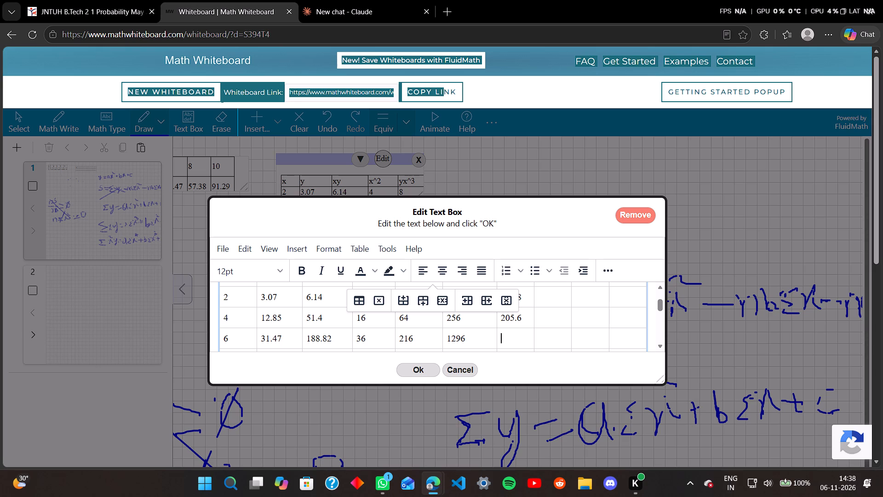
pyautogui.write('11')
pyautogui.write('32')
pyautogui.press('.')
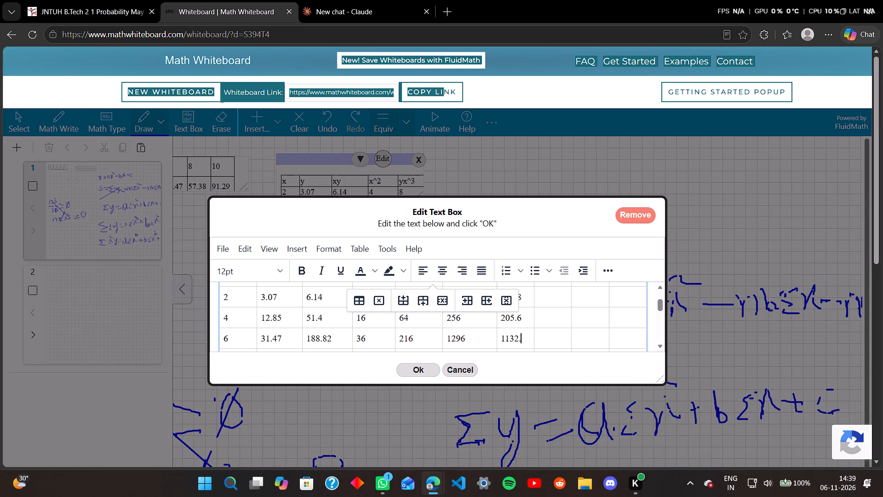
pyautogui.write('92')
# Fill the x^2y column with 3672.32 for the x = 8 row and 9129 for the x = 10 row.
pyautogui.press('Down')
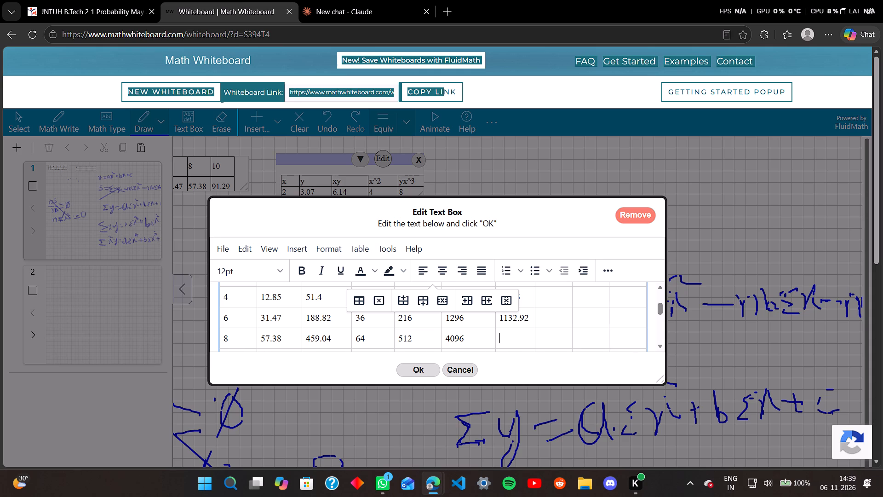
pyautogui.press('3')
pyautogui.press('6')
pyautogui.write('72')
pyautogui.write('.32')
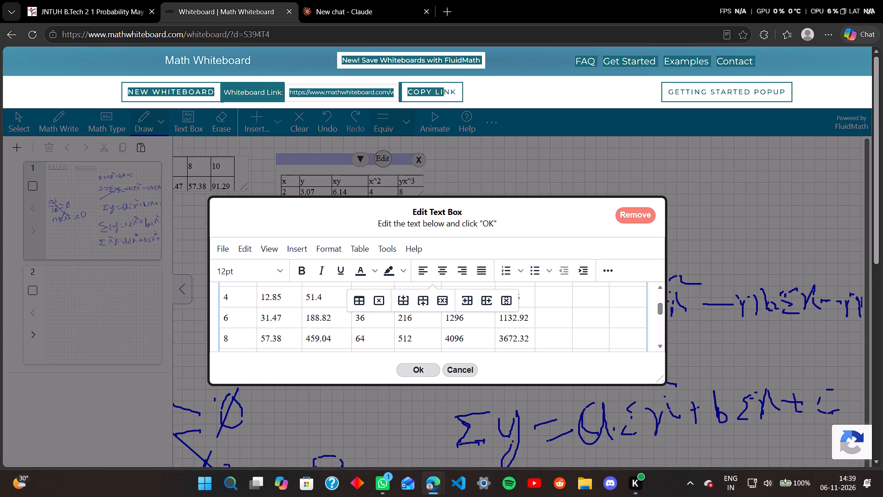
pyautogui.press('Down')
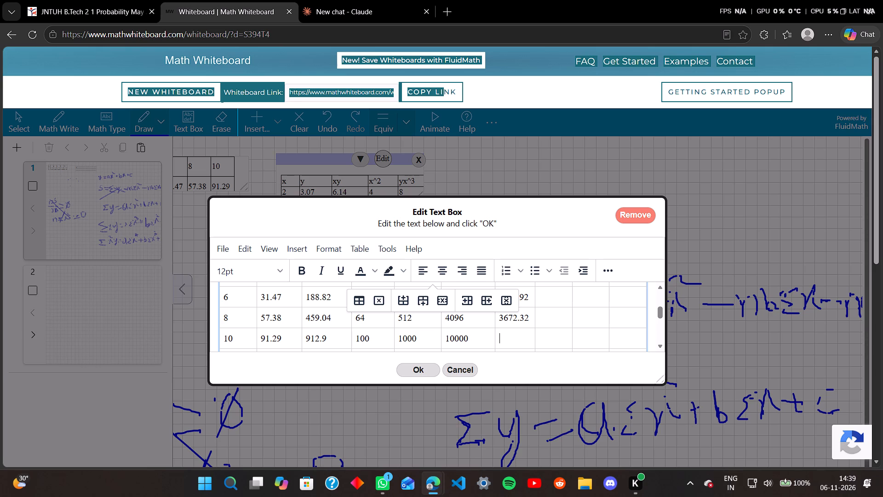
pyautogui.write('91')
pyautogui.press('2')
pyautogui.press('9')
# Enter the label "sum of X^2y=" in the sum row of the x^2y column.
pyautogui.scroll(-1, 530, 329)
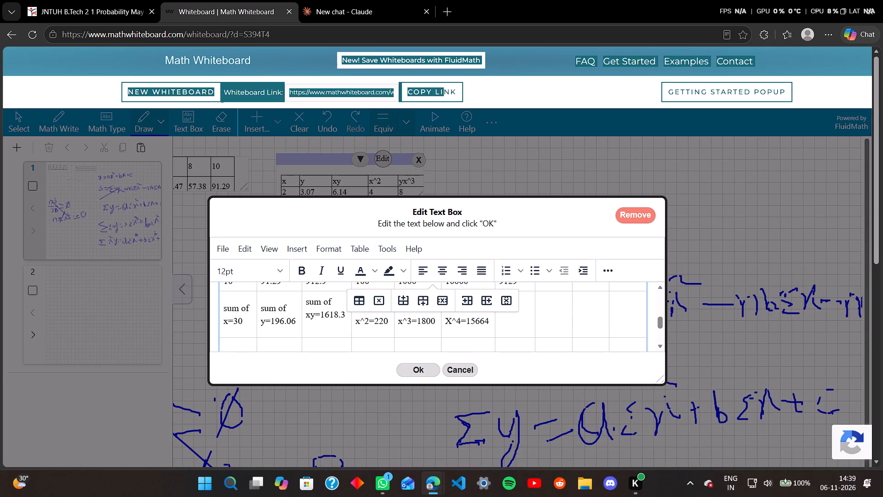
pyautogui.click(510, 326)
pyautogui.scroll(1, 510, 326)
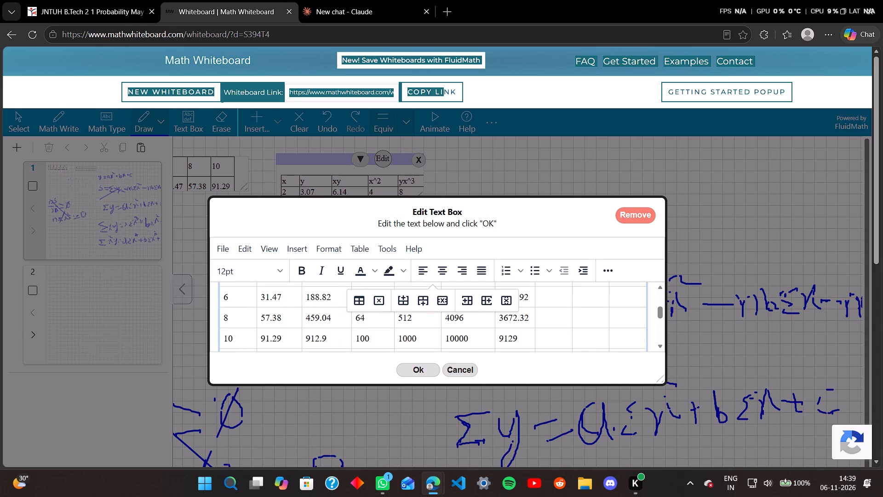
pyautogui.scroll(-1, 520, 319)
pyautogui.scroll(2, 542, 319)
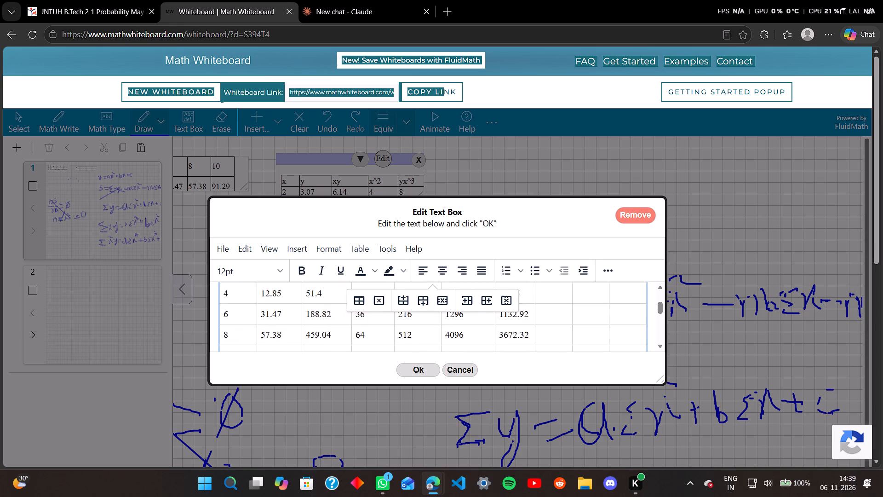
pyautogui.press('Down')
pyautogui.press('Down')
pyautogui.press('Down')
pyautogui.press('Down')
pyautogui.press('Up')
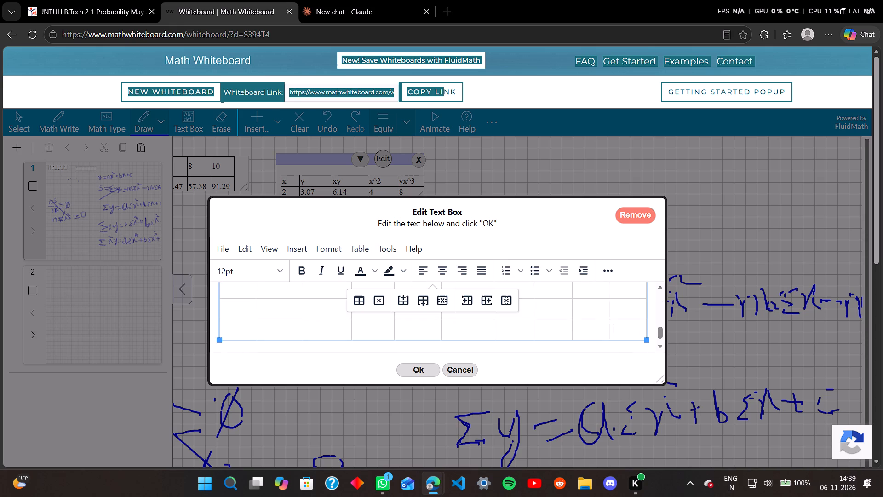
pyautogui.press('Up')
pyautogui.press('Up')
pyautogui.press('Up')
pyautogui.press('Up')
pyautogui.press('Up')
pyautogui.press('Left')
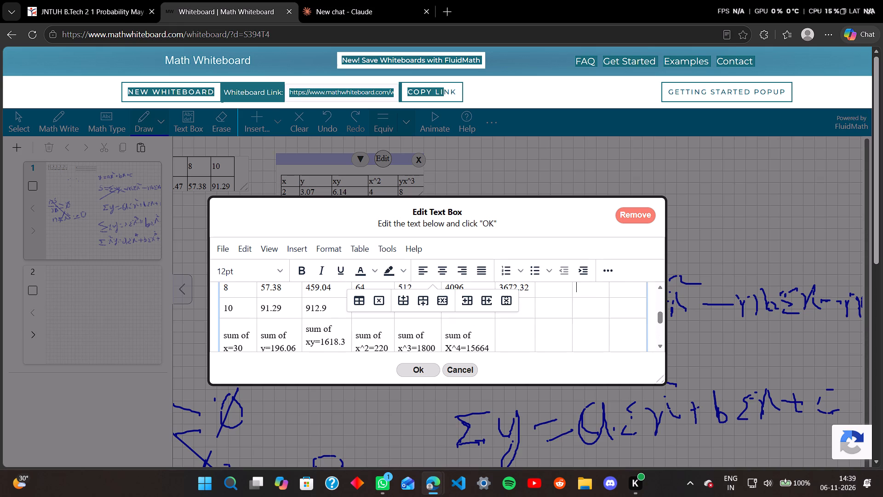
pyautogui.press('Down')
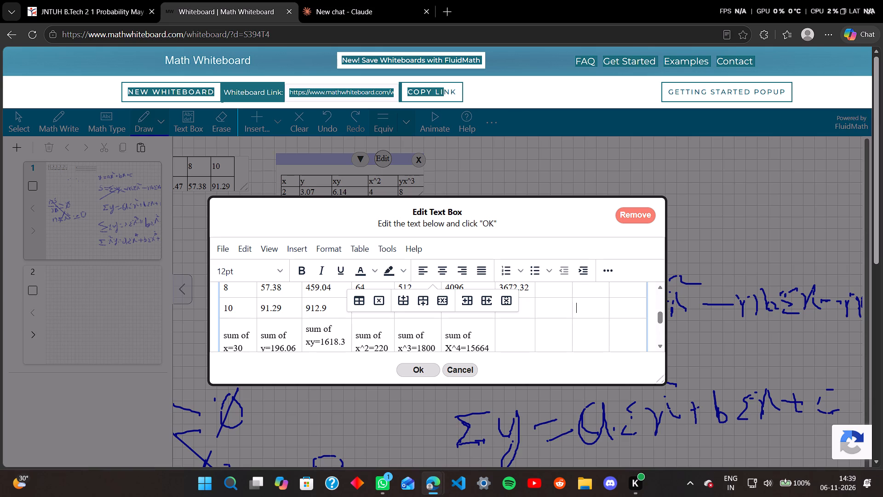
pyautogui.press('Down')
pyautogui.press('Left')
pyautogui.press('Left')
pyautogui.write('sum')
pyautogui.press('space')
pyautogui.write('of')
pyautogui.press('space')
pyautogui.hotkey('shift', 'x')
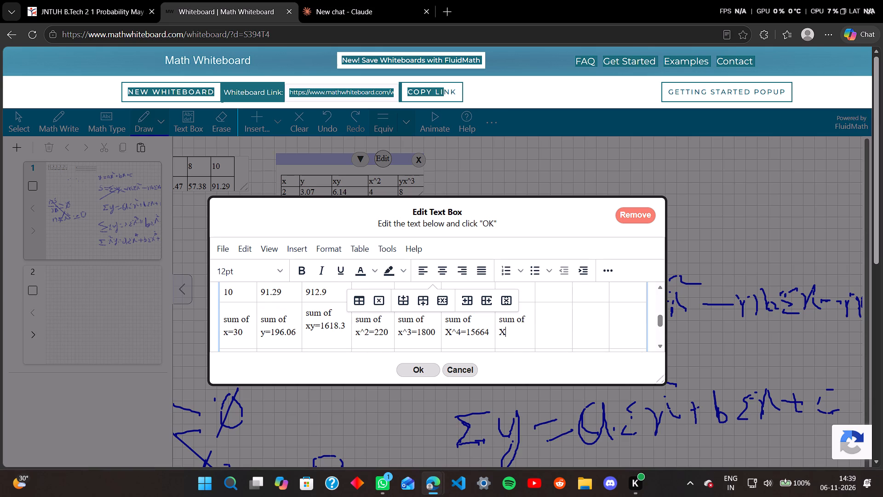
pyautogui.write('^2')
pyautogui.press('y')
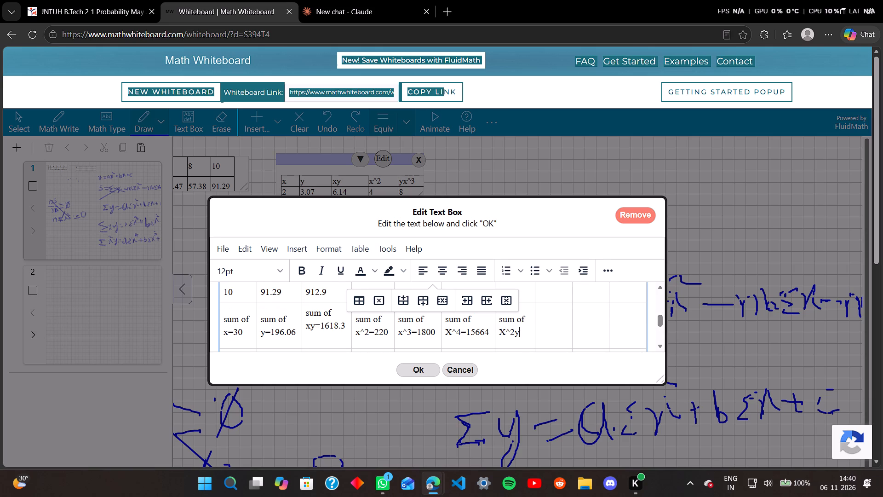
pyautogui.press('=')
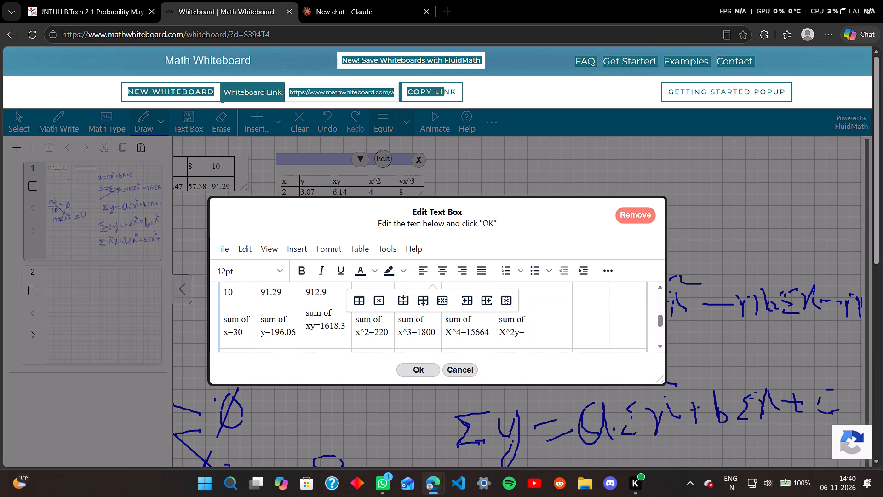
# Examine the x^2y column's entries from the x = 10 row up to the header to work out their total.
pyautogui.press('Up')
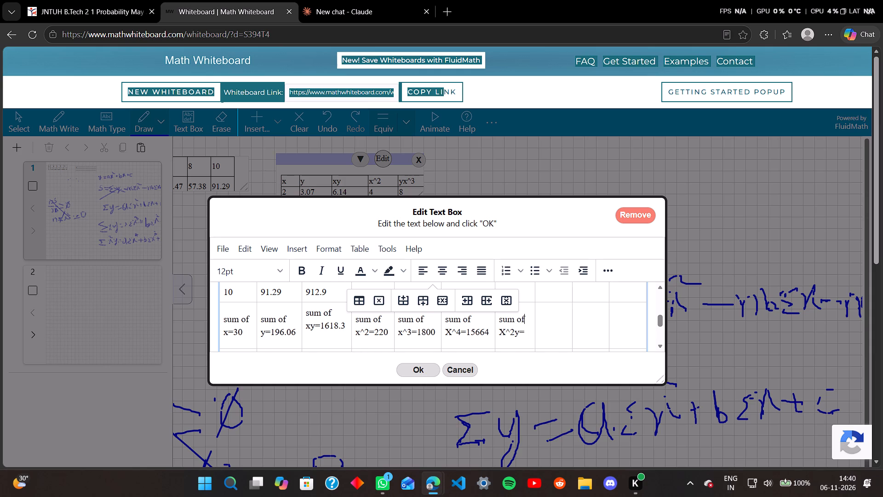
pyautogui.press('Up')
pyautogui.press('Up')
pyautogui.press('Up')
pyautogui.press('Up')
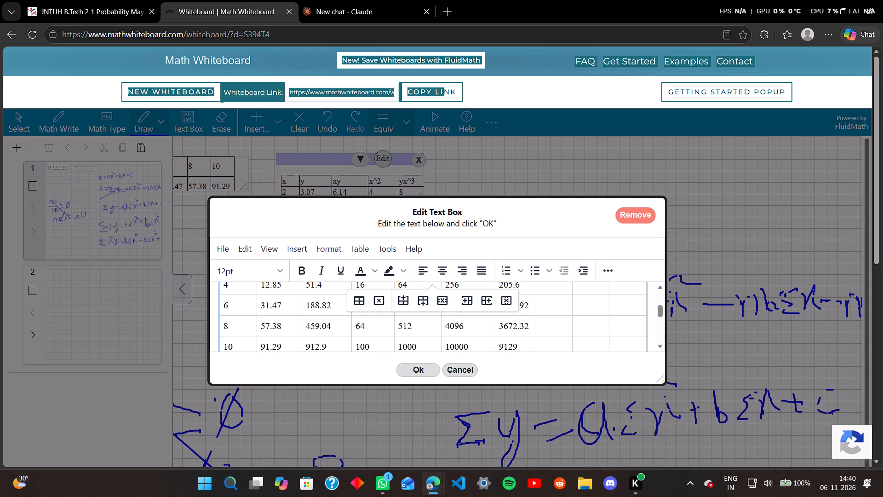
pyautogui.press('Up')
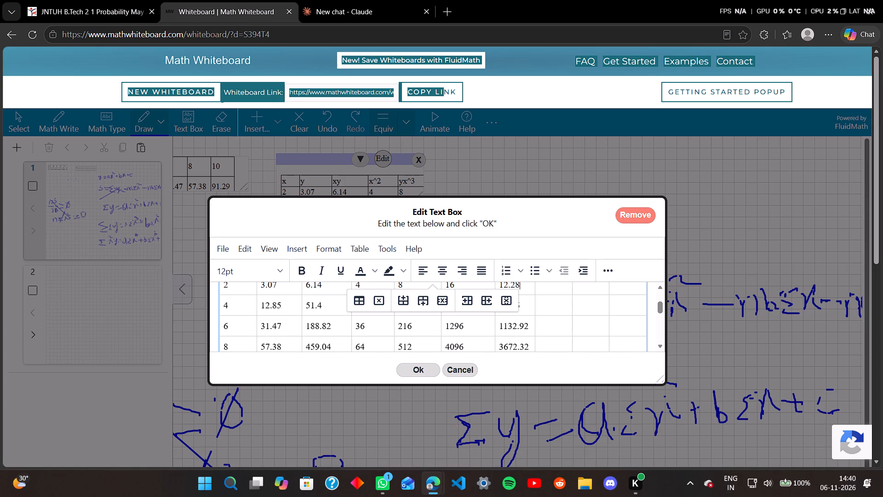
pyautogui.press('Up')
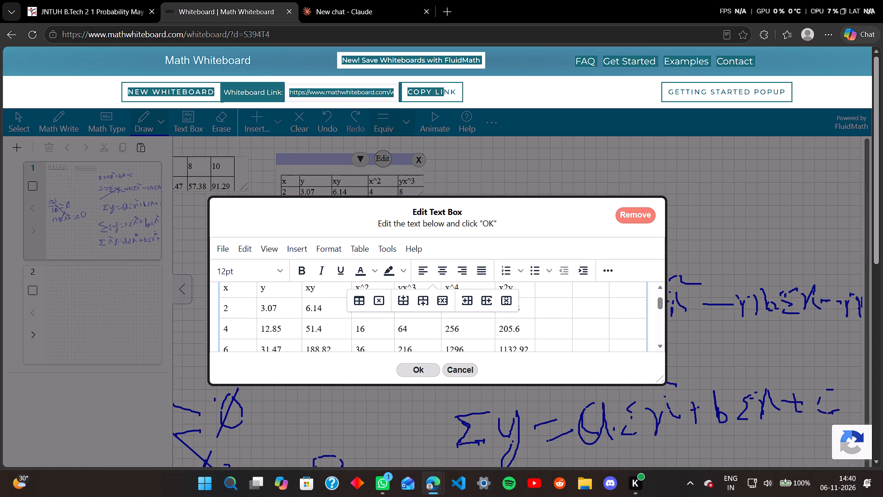
pyautogui.press('Up')
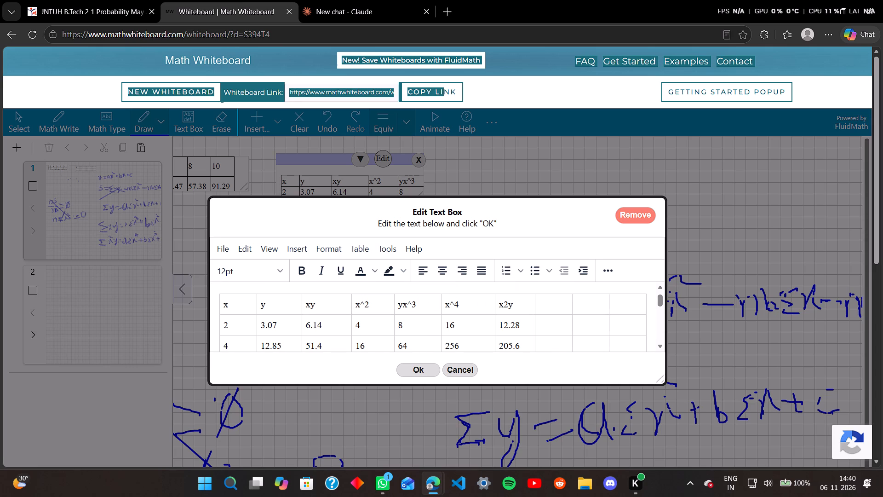
# Complete the x^2y sum cell with the total 14152.12 and save the edited text box.
pyautogui.press('Down')
pyautogui.press('Down')
pyautogui.press('Down')
pyautogui.press('Down')
pyautogui.press('Down')
pyautogui.press('Down')
pyautogui.press('Down')
pyautogui.press('Down')
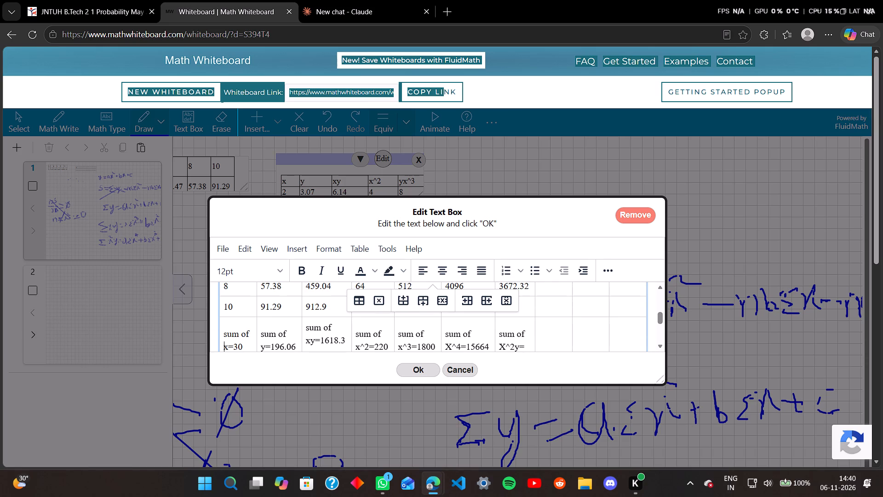
pyautogui.press('Insert')
pyautogui.press('Insert')
pyautogui.press('Insert')
pyautogui.press('Insert')
pyautogui.press('Insert')
pyautogui.press('Insert')
pyautogui.press('Insert')
pyautogui.press('Insert')
pyautogui.press('Insert')
pyautogui.press('Right')
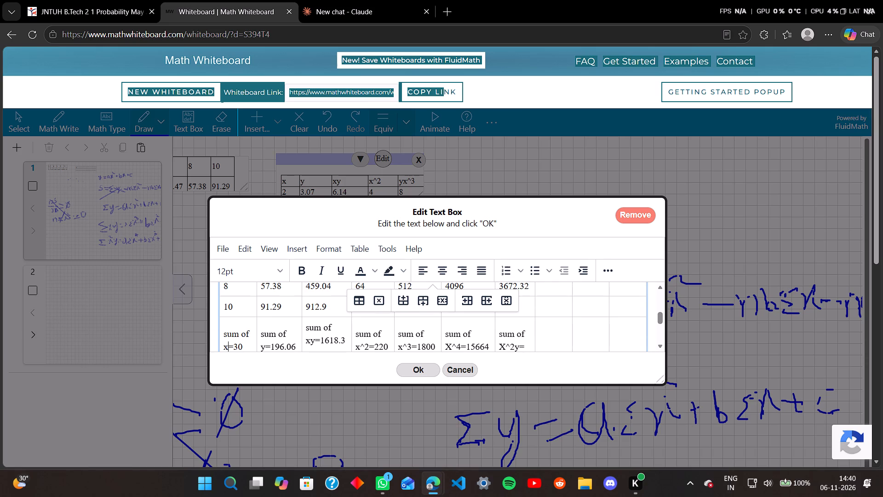
pyautogui.press('Right')
pyautogui.press('Right')
pyautogui.press('Right')
pyautogui.press('Right')
pyautogui.press('Right')
pyautogui.press('Right')
pyautogui.press('Right')
pyautogui.press('Right')
pyautogui.press('Right')
pyautogui.press('Right')
pyautogui.press('Right')
pyautogui.press('Right')
pyautogui.press('Right')
pyautogui.press('Right')
pyautogui.press('Right')
pyautogui.press('Right')
pyautogui.press('Right')
pyautogui.press('Right')
pyautogui.press('Right')
pyautogui.press('Right')
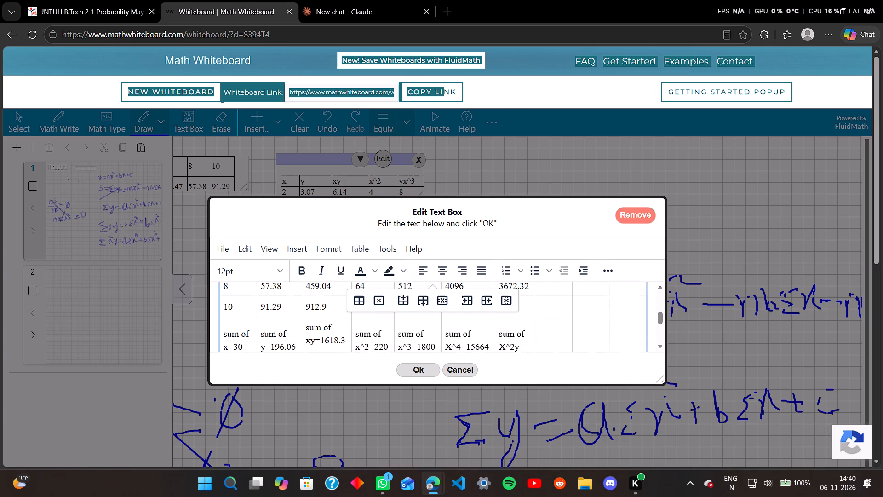
pyautogui.press('Right')
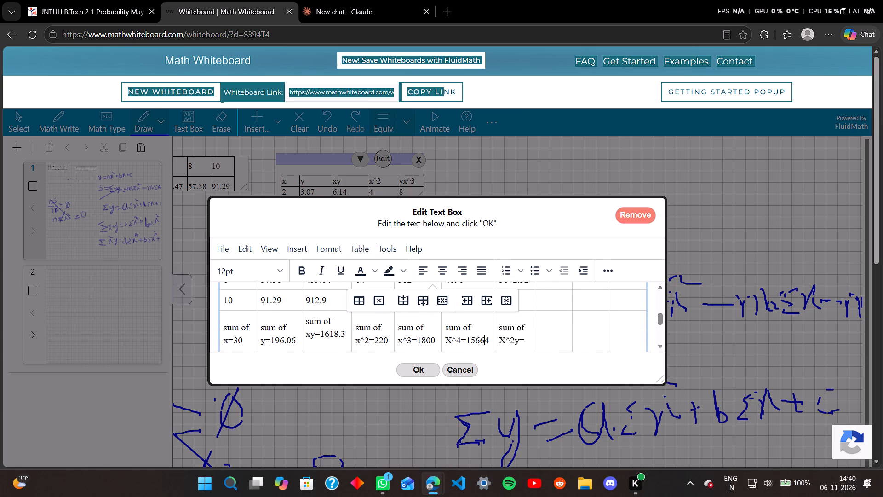
pyautogui.press('Right')
pyautogui.press('Right')
pyautogui.press('Right')
pyautogui.press('Right')
pyautogui.press('Right')
pyautogui.press('Right')
pyautogui.press('Right')
pyautogui.press('Right')
pyautogui.press('Right')
pyautogui.press('Right')
pyautogui.press('Right')
pyautogui.press('Right')
pyautogui.press('Right')
pyautogui.press('Right')
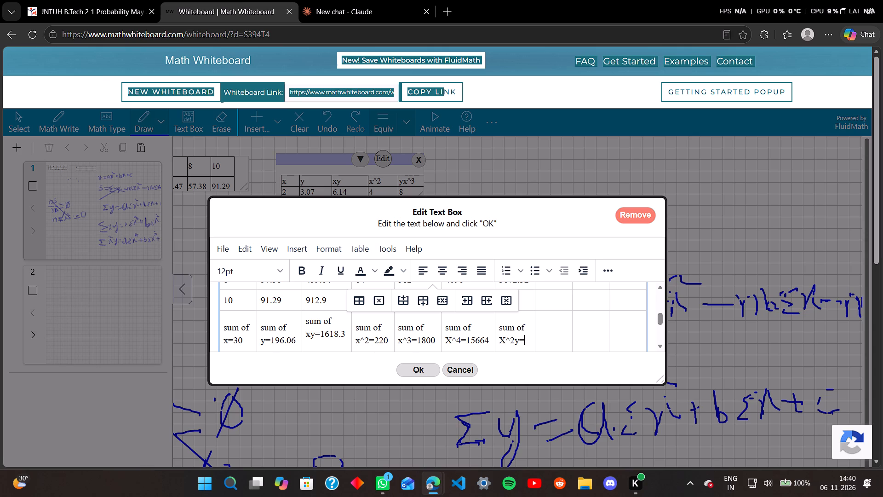
pyautogui.write('14')
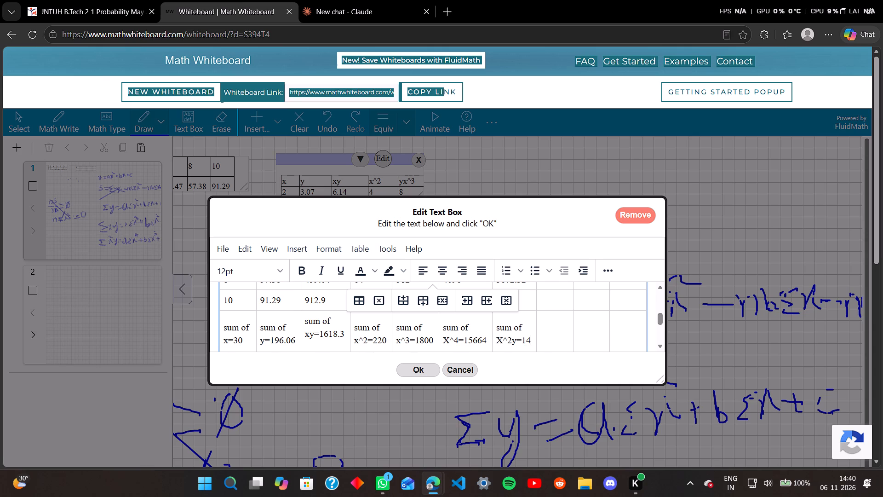
pyautogui.press('1')
pyautogui.write('52')
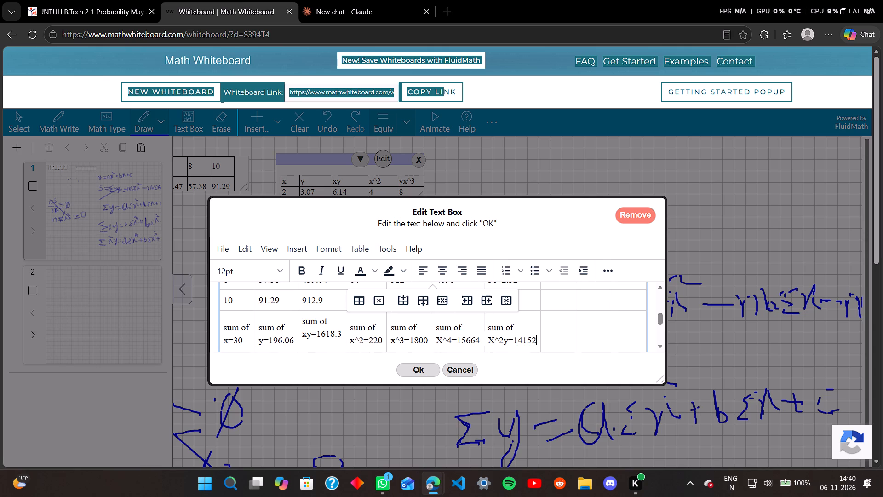
pyautogui.press('.')
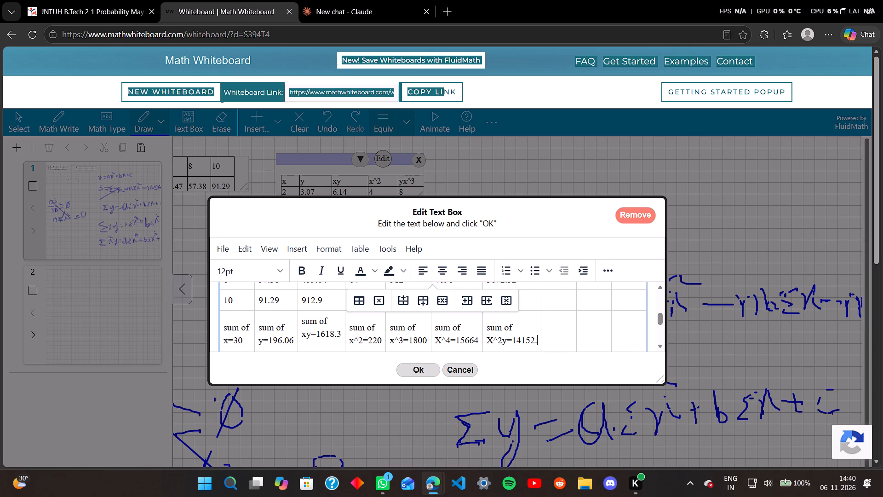
pyautogui.write('12')
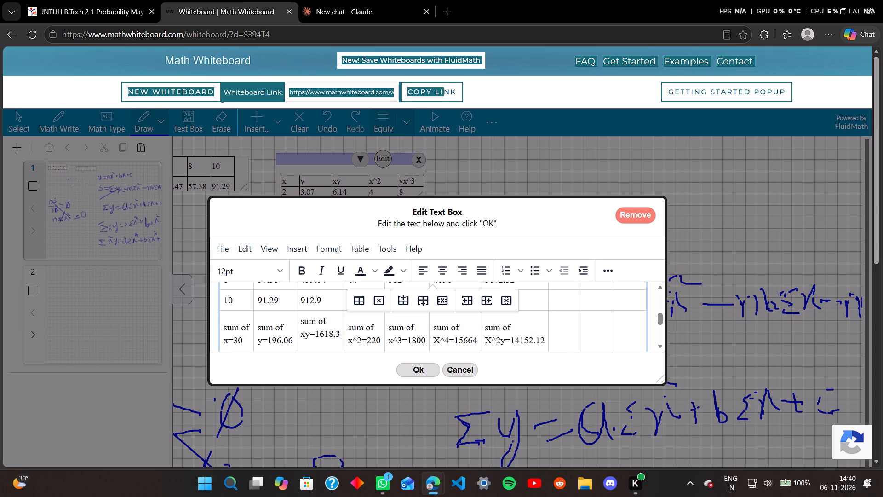
pyautogui.click(416, 372)
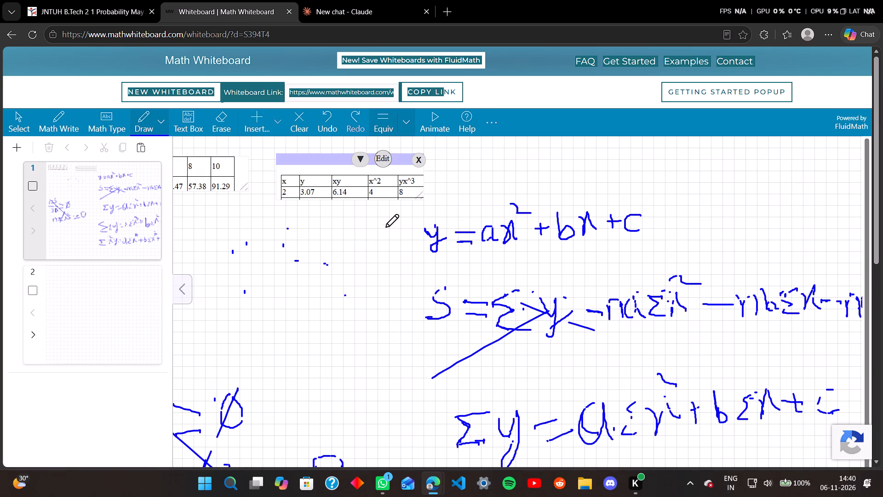
# Move the second table from beside the first data table down to the lower edge of the handwritten Σx^2y equation.
pyautogui.scroll(-2, 384, 188)
pyautogui.scroll(2, 384, 188)
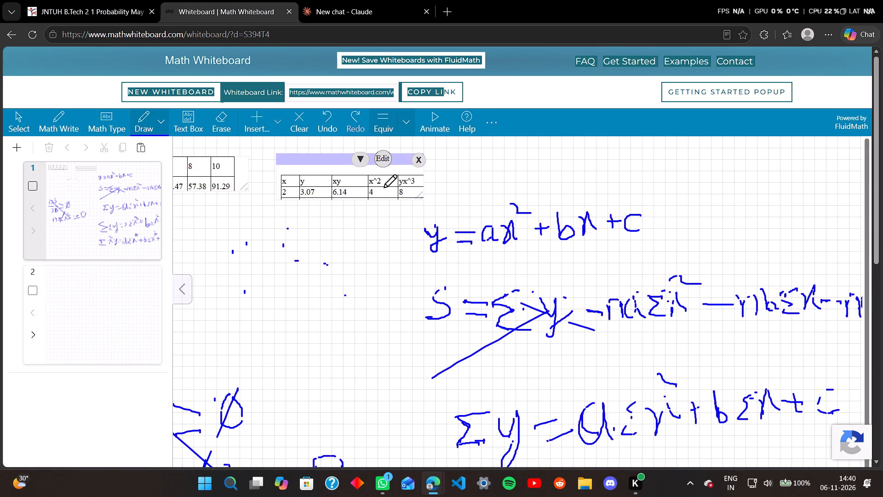
pyautogui.click(380, 194)
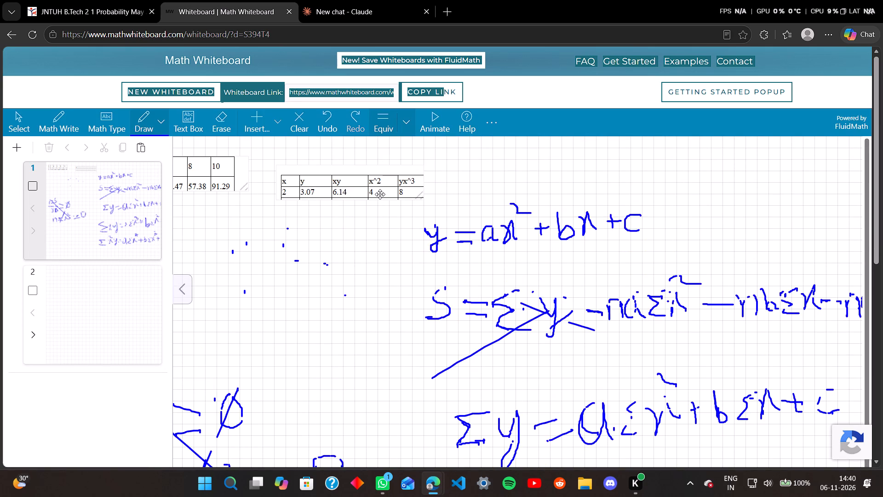
pyautogui.scroll(-1, 380, 194)
pyautogui.scroll(1, 378, 192)
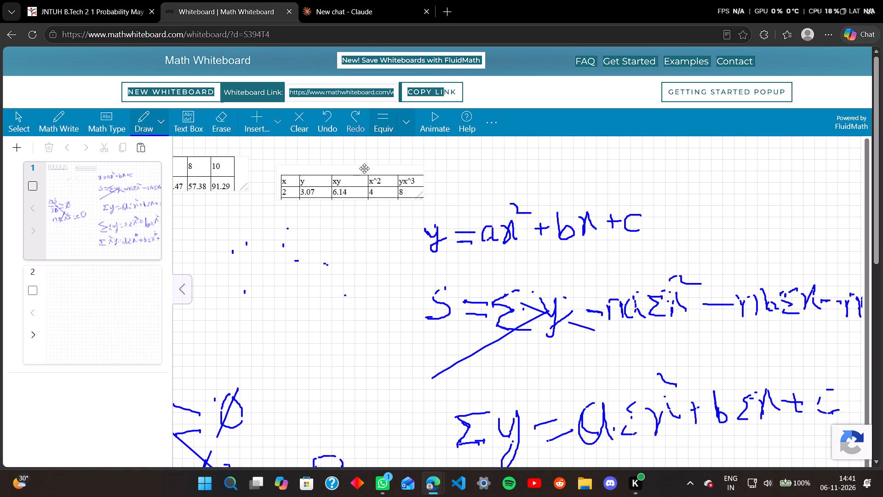
pyautogui.click(363, 173)
pyautogui.click(367, 176)
pyautogui.click(539, 304)
pyautogui.moveTo(339, 167); pyautogui.dragTo(408, 212)
pyautogui.moveTo(486, 263); pyautogui.dragTo(493, 266)
pyautogui.click(562, 302)
pyautogui.scroll(-4, 562, 302)
pyautogui.scroll(3, 528, 282)
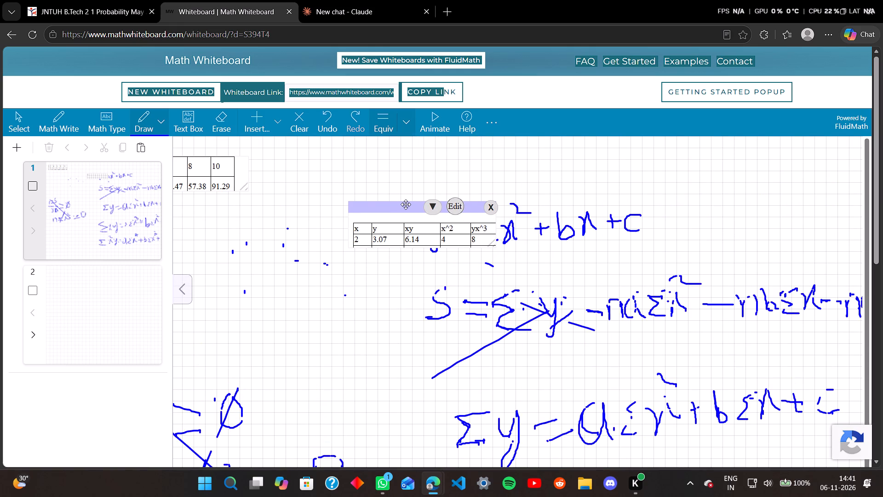
pyautogui.click(405, 204)
pyautogui.click(438, 286)
pyautogui.click(439, 289)
pyautogui.moveTo(394, 211); pyautogui.dragTo(403, 225)
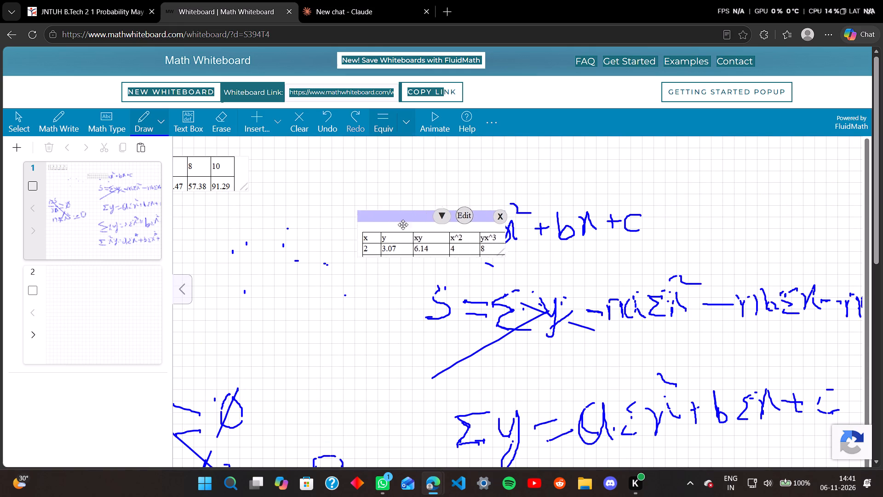
pyautogui.moveTo(403, 225); pyautogui.dragTo(462, 396)
pyautogui.click(462, 396)
pyautogui.scroll(-4, 609, 421)
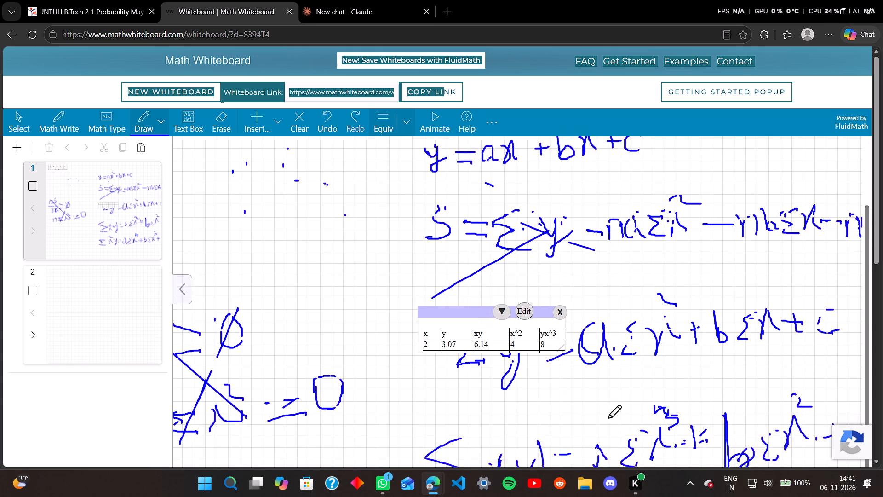
pyautogui.scroll(-7, 608, 417)
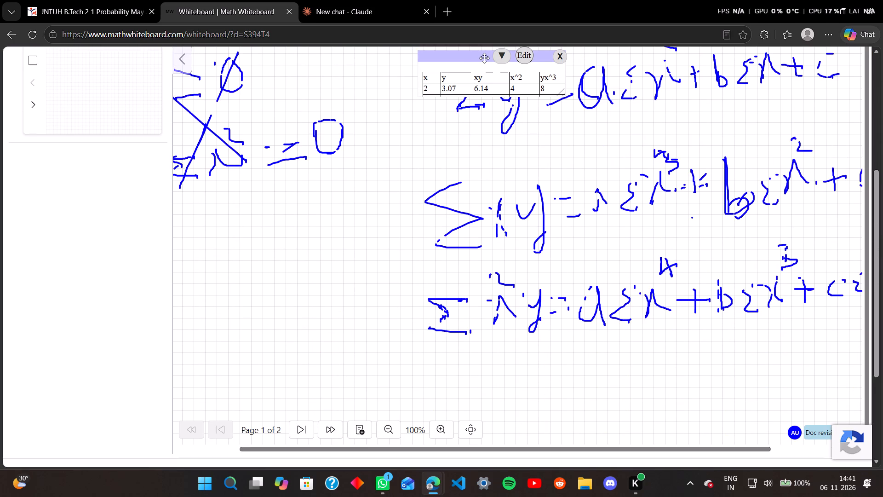
pyautogui.moveTo(470, 57); pyautogui.dragTo(509, 321)
pyautogui.doubleClick(509, 322)
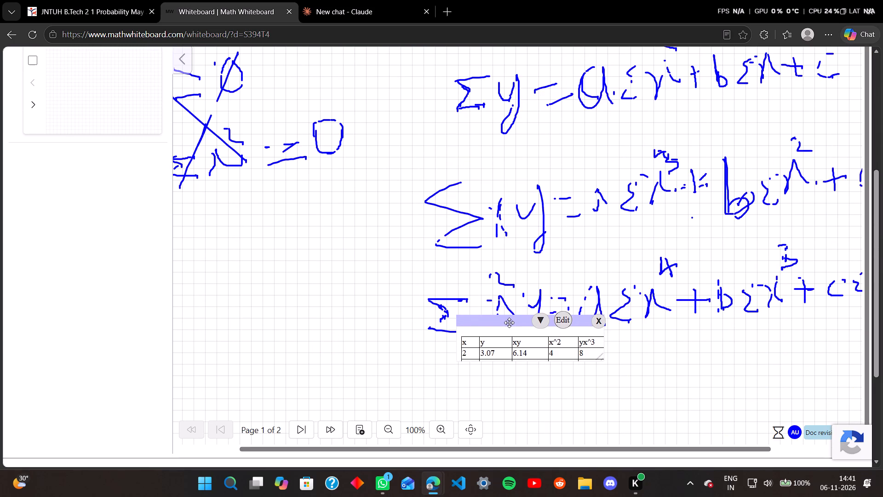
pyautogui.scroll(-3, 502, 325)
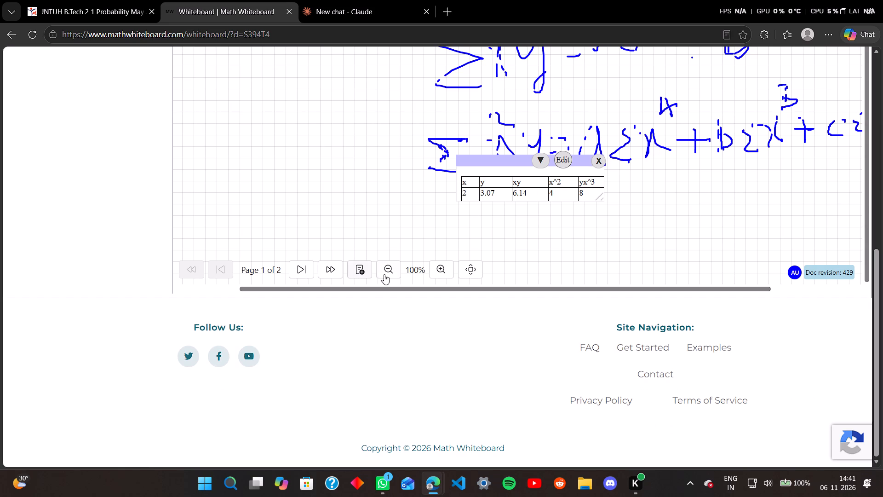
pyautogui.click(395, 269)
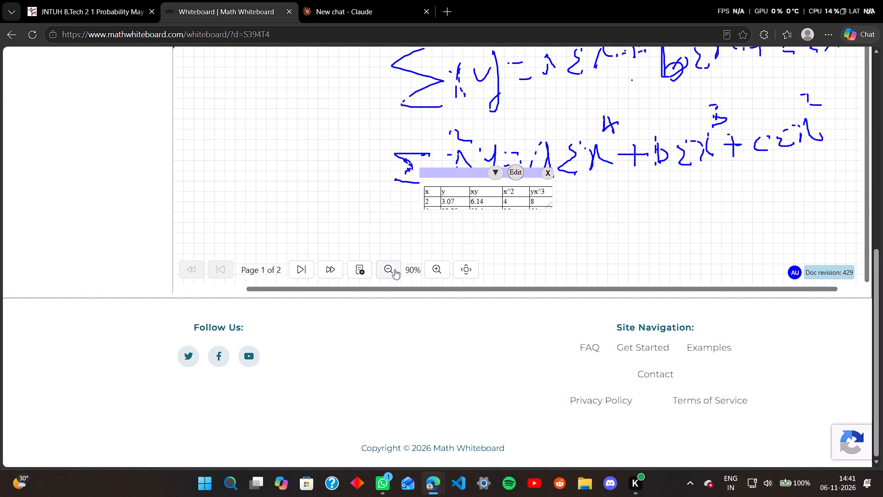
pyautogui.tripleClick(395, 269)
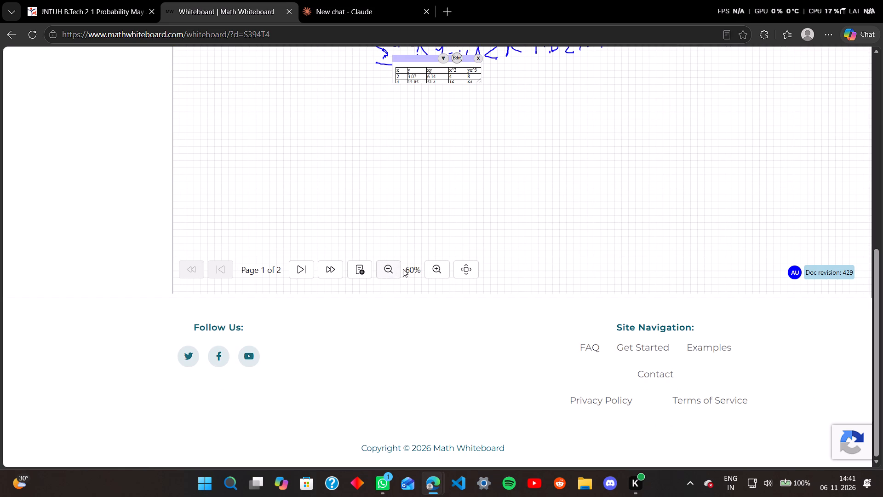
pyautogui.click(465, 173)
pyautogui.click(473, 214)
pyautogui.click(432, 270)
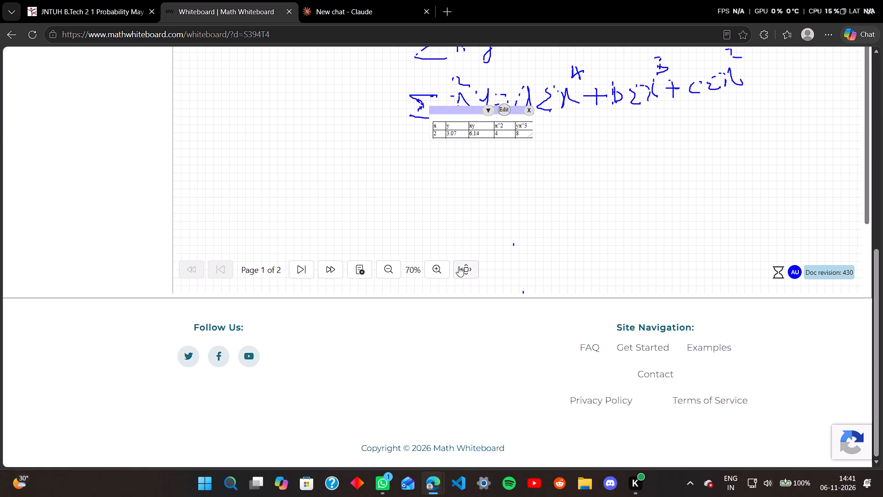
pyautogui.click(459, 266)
# Move the second table off the handwritten Σx^2y equation into the empty space just before it.
pyautogui.scroll(-2, 597, 187)
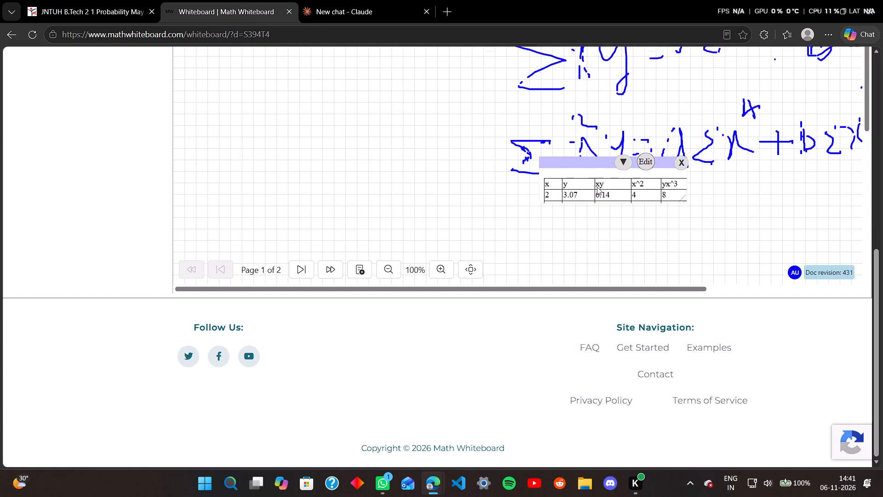
pyautogui.scroll(-1, 597, 186)
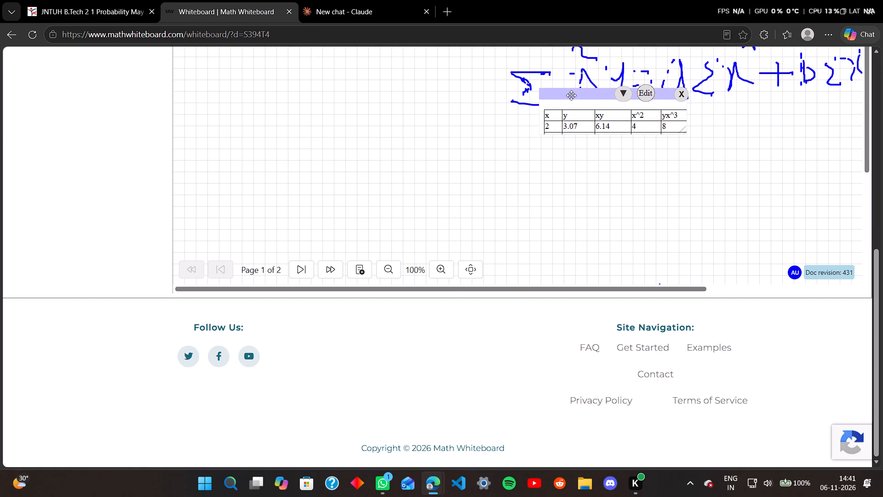
pyautogui.moveTo(571, 95); pyautogui.dragTo(522, 89)
pyautogui.moveTo(471, 83); pyautogui.dragTo(414, 80)
pyautogui.doubleClick(414, 80)
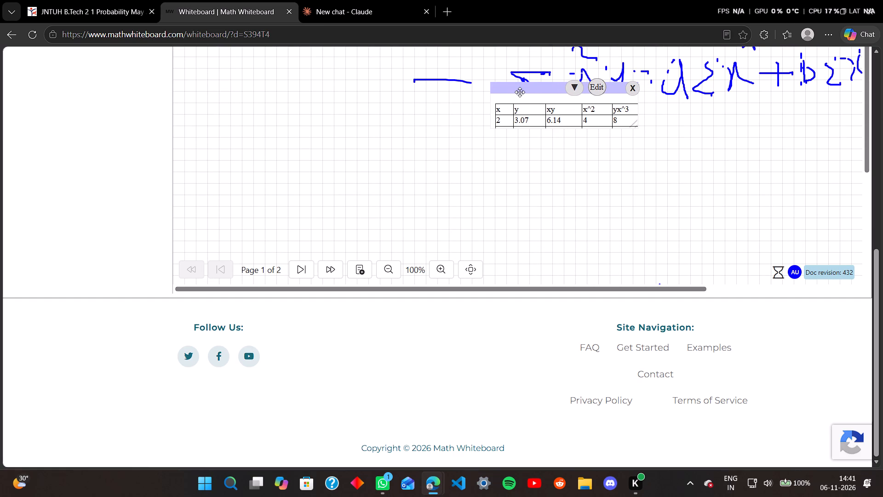
pyautogui.moveTo(508, 92); pyautogui.dragTo(483, 94)
pyautogui.click(479, 95)
pyautogui.moveTo(476, 95); pyautogui.dragTo(383, 96)
pyautogui.moveTo(381, 92); pyautogui.dragTo(354, 69)
pyautogui.doubleClick(354, 69)
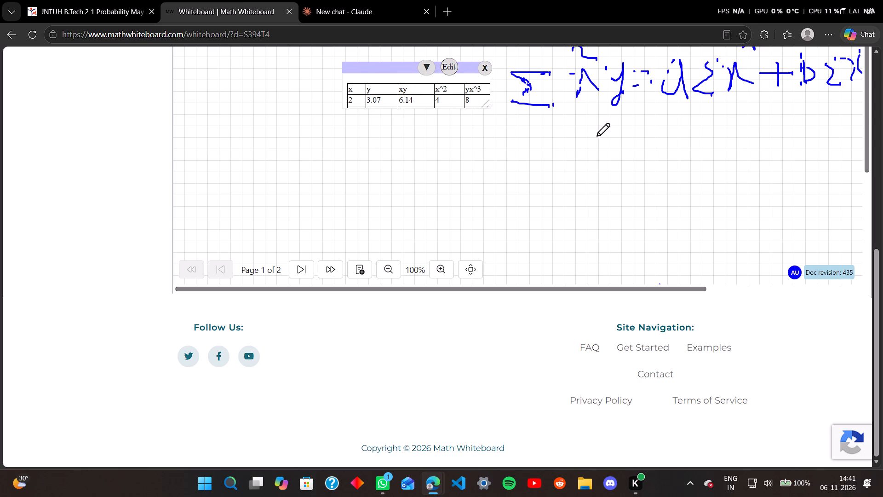
# Insert a new empty text box on page 1 of the whiteboard.
pyautogui.scroll(5, 621, 137)
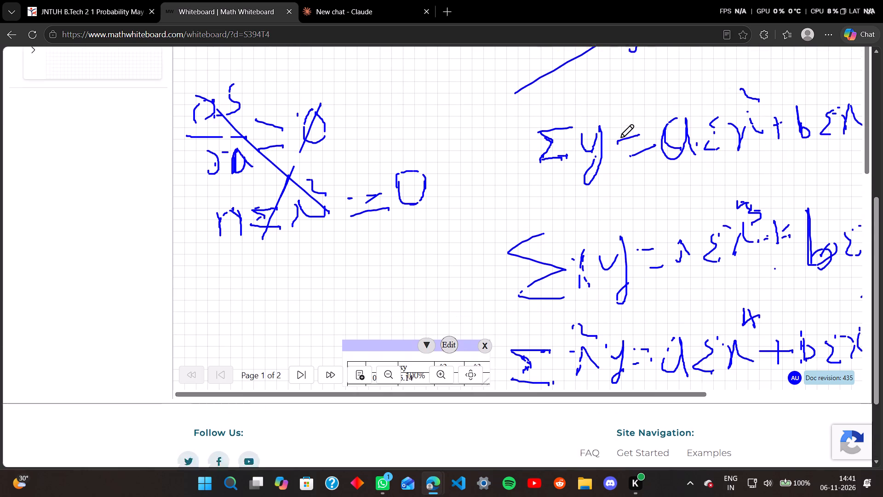
pyautogui.scroll(-1, 620, 138)
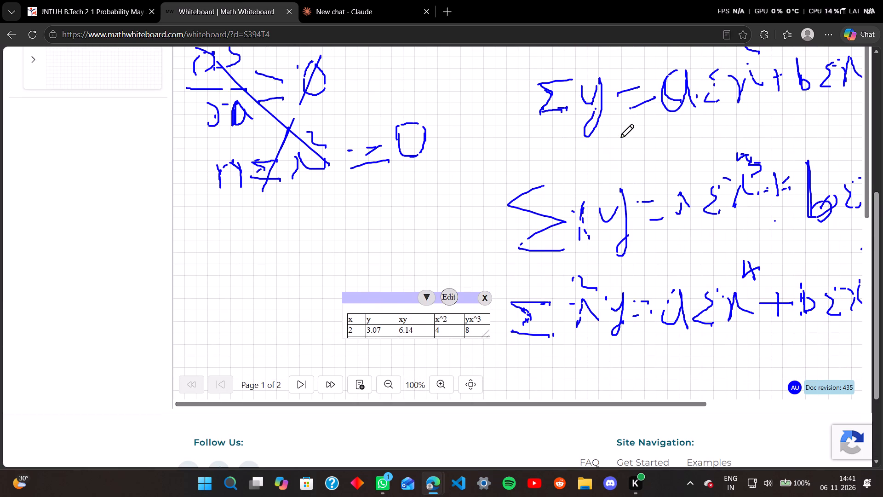
pyautogui.scroll(-2, 620, 138)
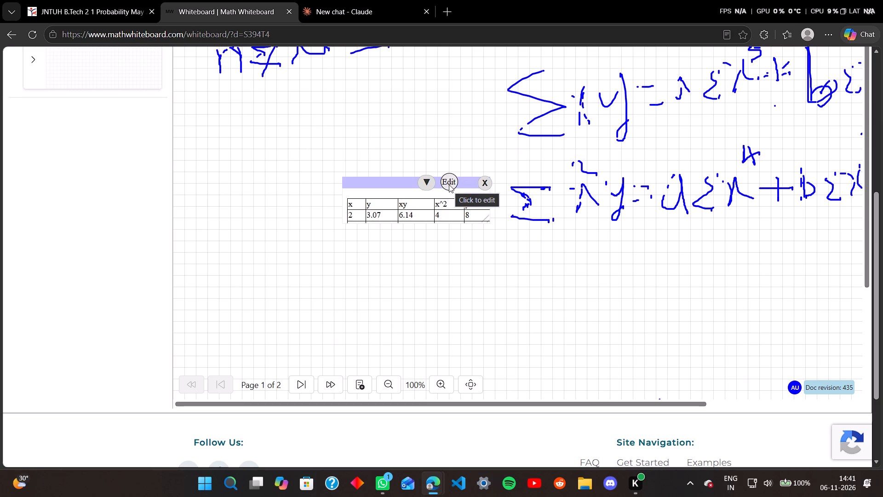
pyautogui.scroll(8, 372, 185)
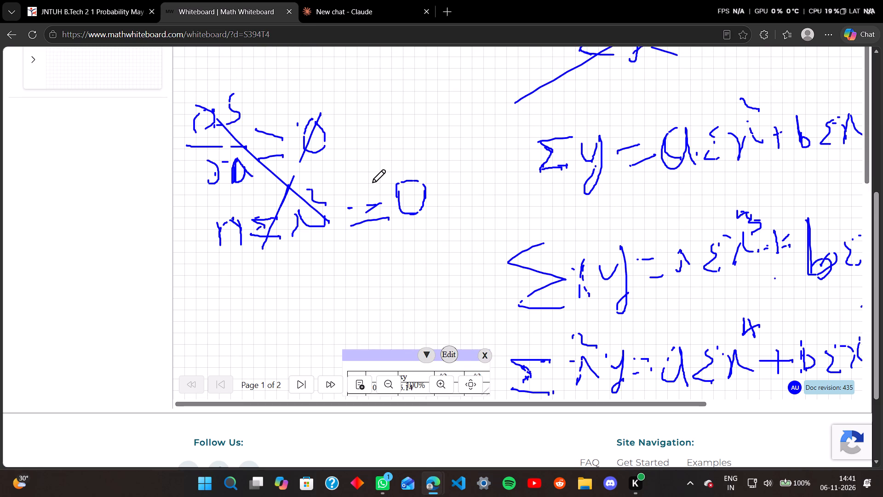
pyautogui.scroll(5, 372, 182)
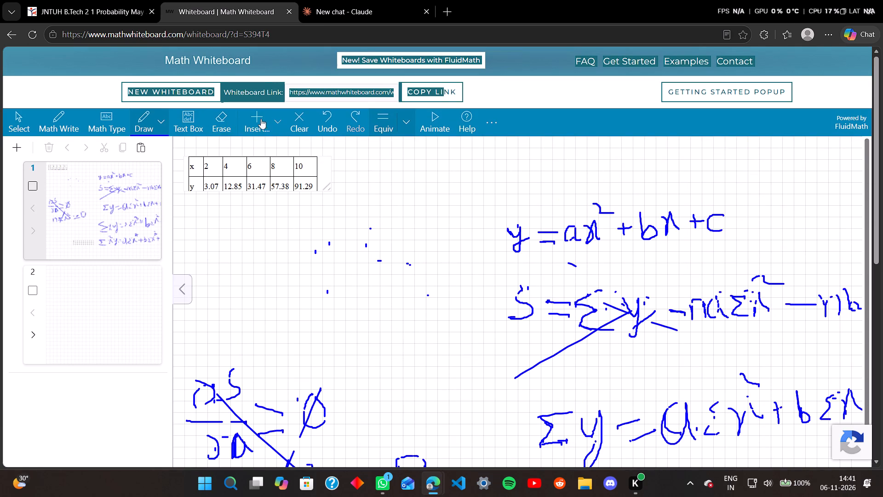
pyautogui.click(275, 121)
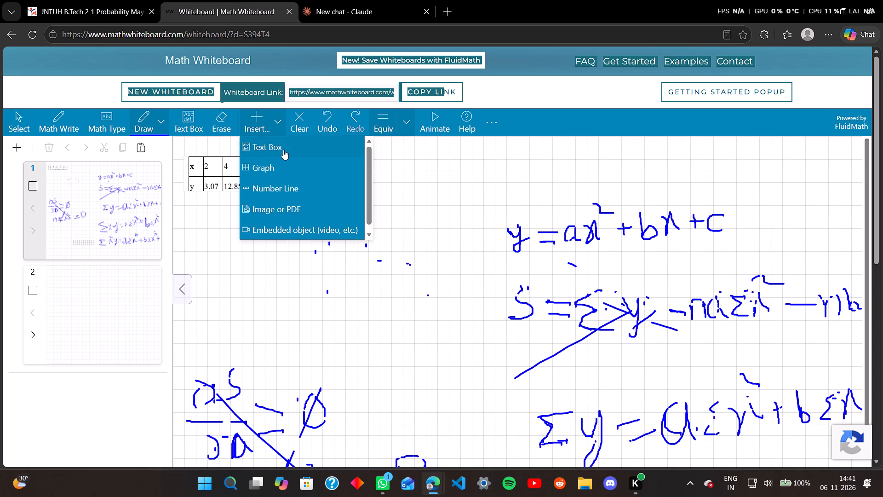
pyautogui.scroll(-6, 323, 227)
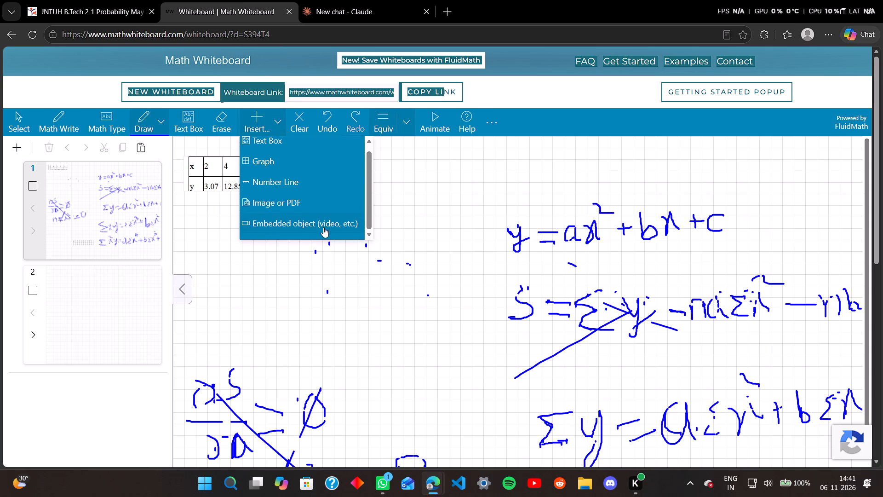
pyautogui.scroll(4, 323, 227)
pyautogui.doubleClick(309, 141)
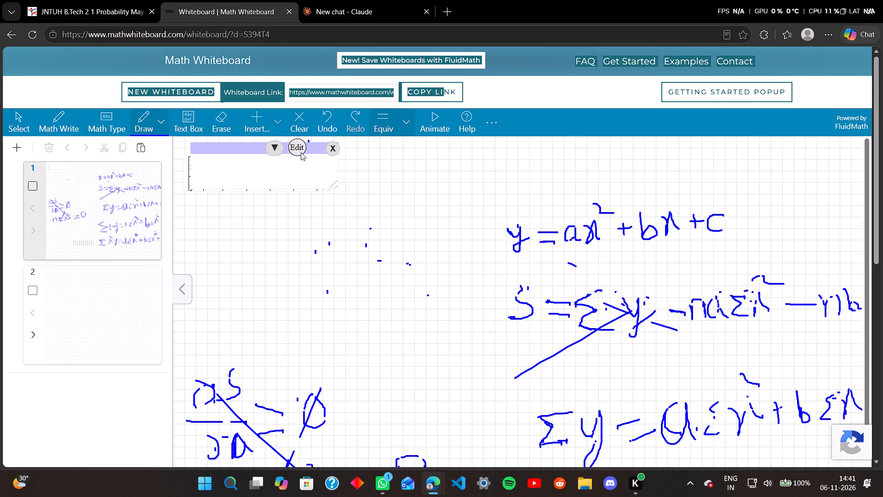
# Open the new text box for editing and insert a table with 10 columns and 2 rows.
pyautogui.click(300, 151)
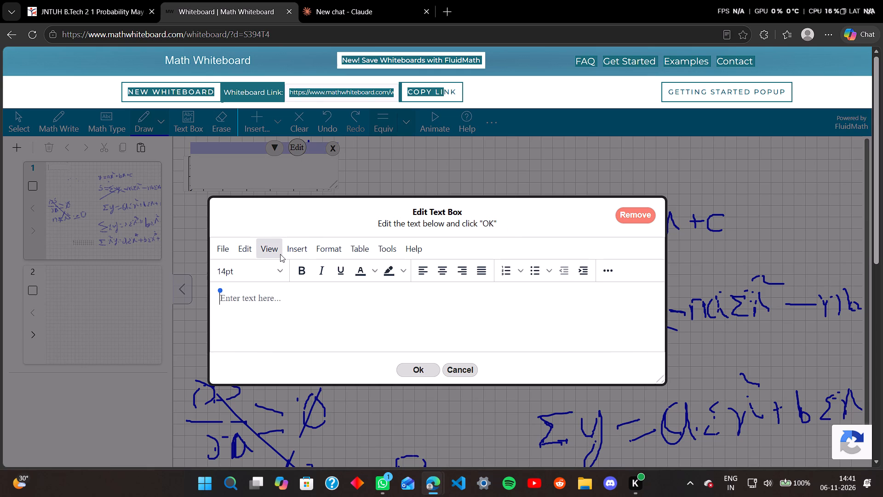
pyautogui.tripleClick(290, 252)
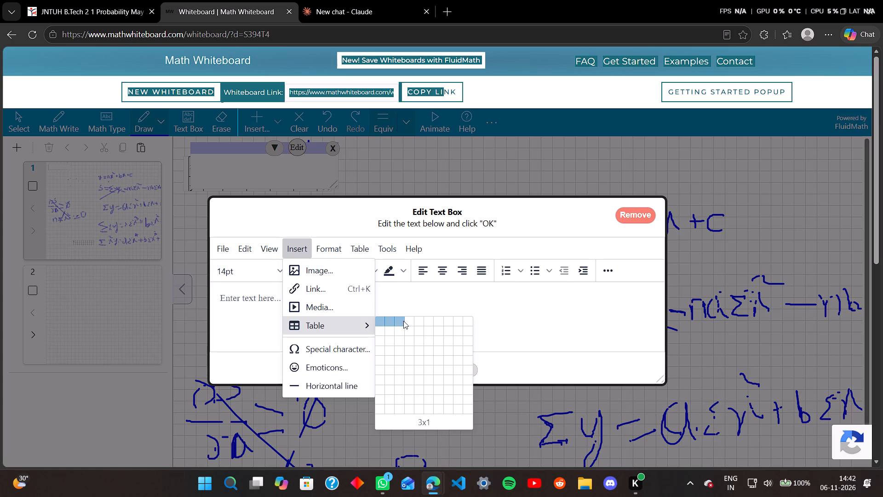
pyautogui.click(467, 327)
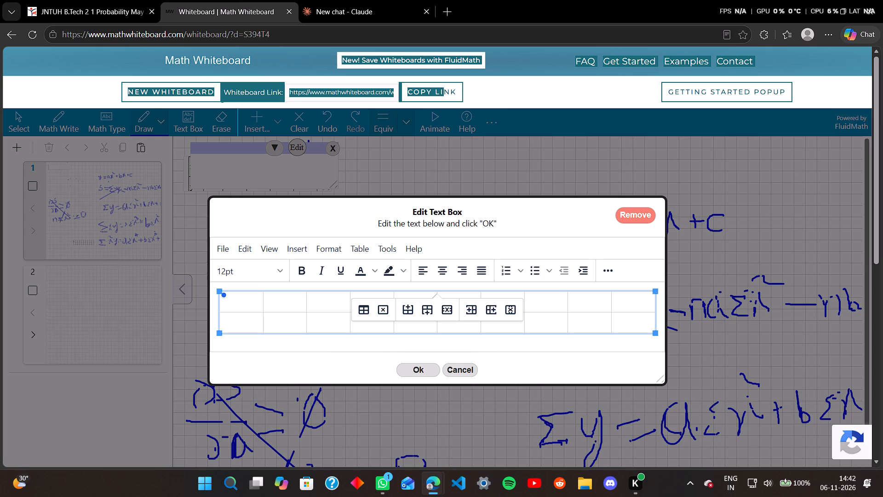
# Enter "sum of x", "sum of y" and "sumof xy" in the first three header cells of the new table.
pyautogui.write('sum of x')
pyautogui.press('Right')
pyautogui.write('sum of')
pyautogui.press('space')
pyautogui.write('xy')
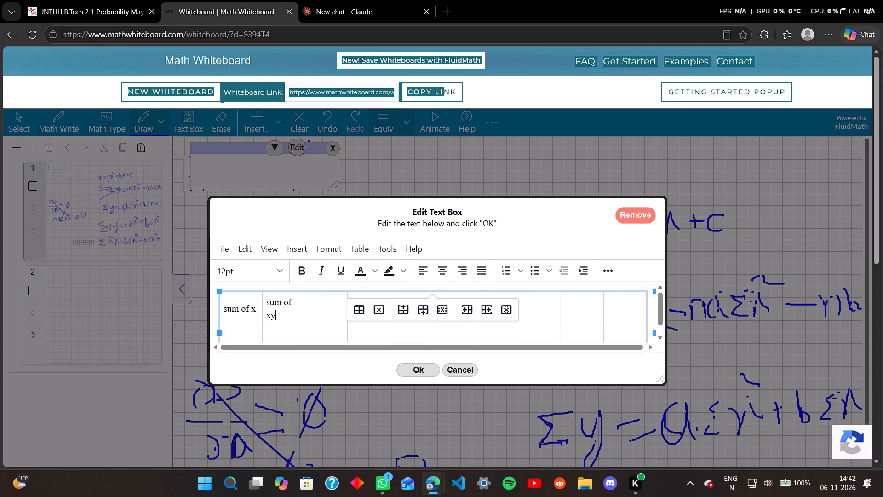
pyautogui.press('BackSpace')
pyautogui.press('BackSpace')
pyautogui.press('y')
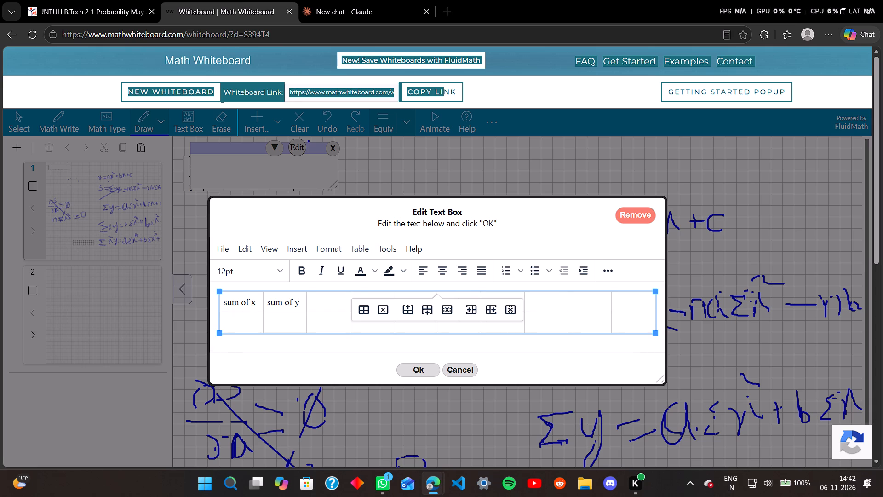
pyautogui.press('Right')
pyautogui.write('sumof')
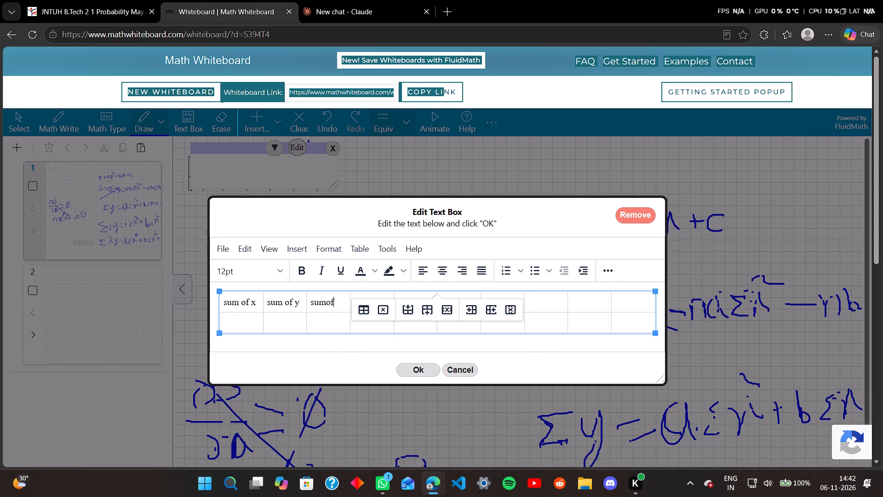
pyautogui.press('space')
pyautogui.write('xy')
# Enter "sum of x^2", "sum of x^3" and "sum of x^4" in the fourth to sixth header cells.
pyautogui.press('Right')
pyautogui.write('sum of x')
pyautogui.write('^2')
pyautogui.press('Right')
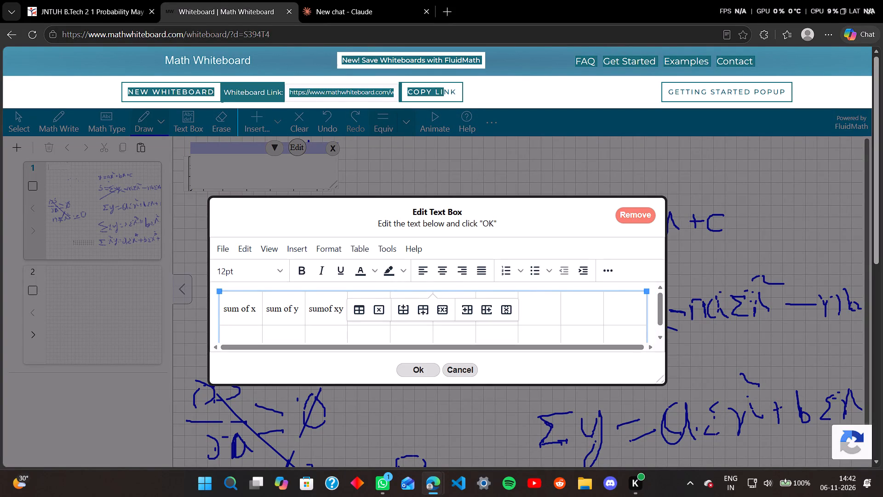
pyautogui.write('sum of')
pyautogui.press('space')
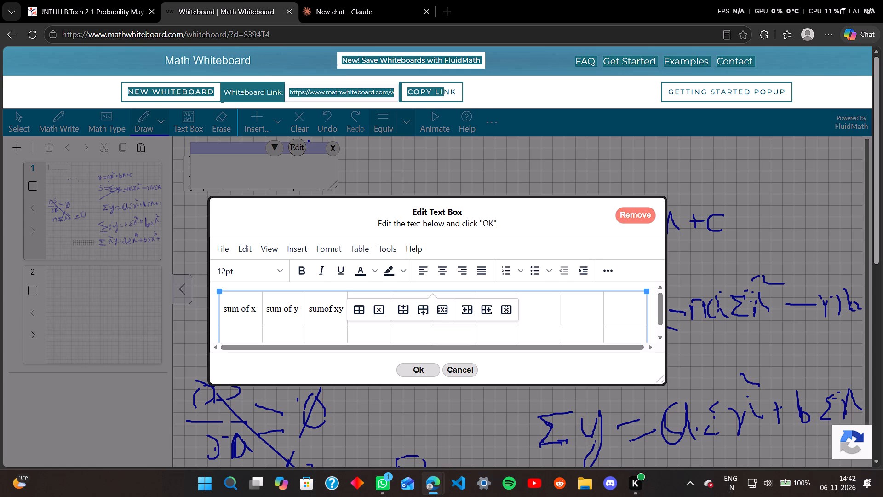
pyautogui.press('x')
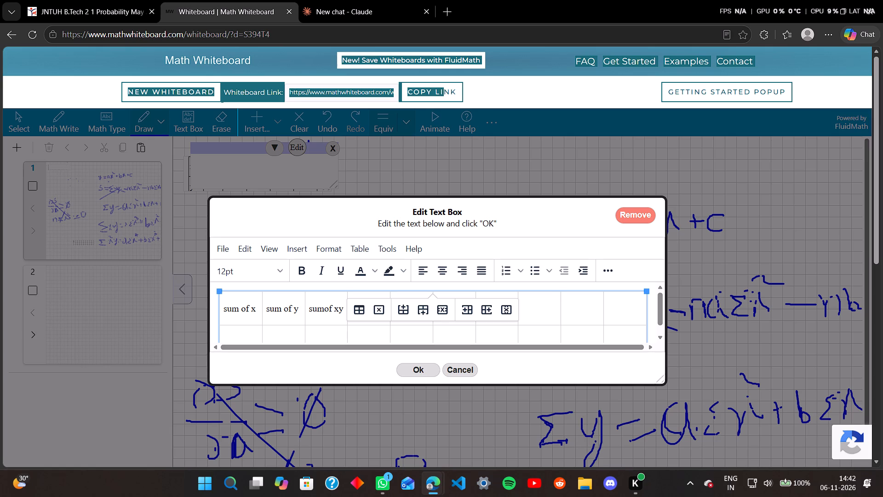
pyautogui.hotkey('shift', '^')
pyautogui.press('3')
pyautogui.press('Right')
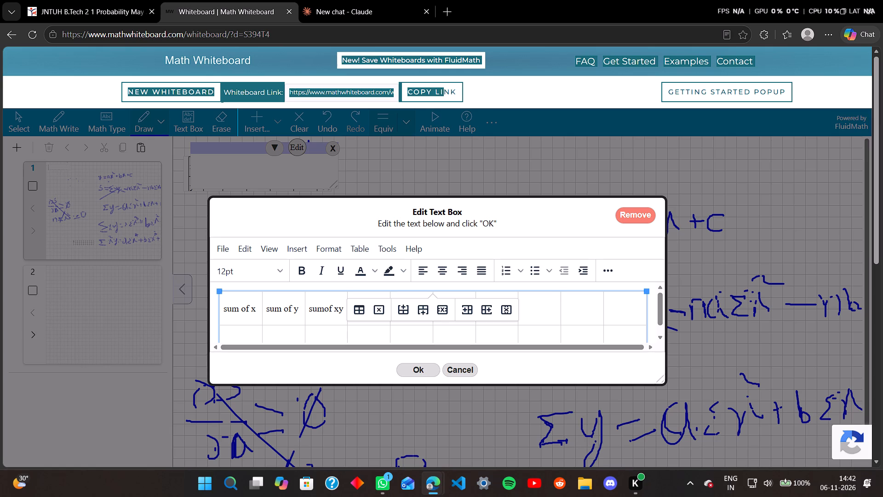
pyautogui.write('sum of x')
pyautogui.hotkey('shift', '^')
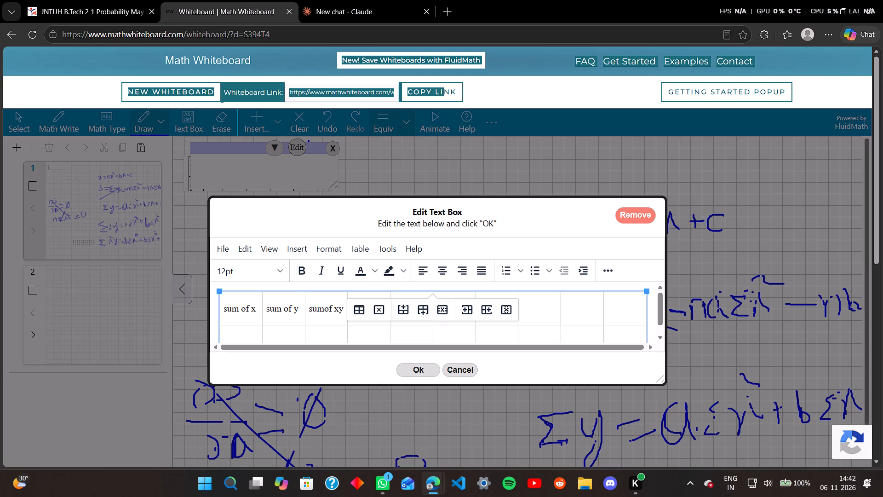
pyautogui.press('4')
# Enter "sum of x^2y" in the seventh header cell.
pyautogui.press('Right')
pyautogui.write('sum')
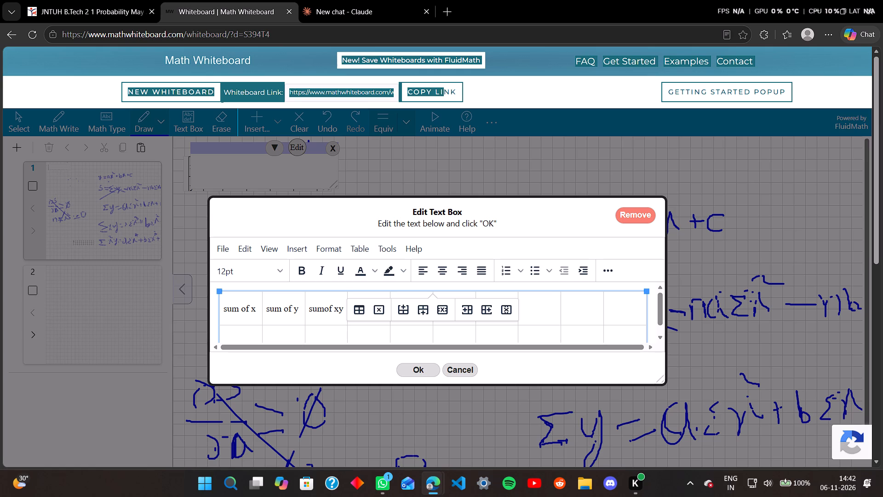
pyautogui.press('space')
pyautogui.write('of')
pyautogui.press('space')
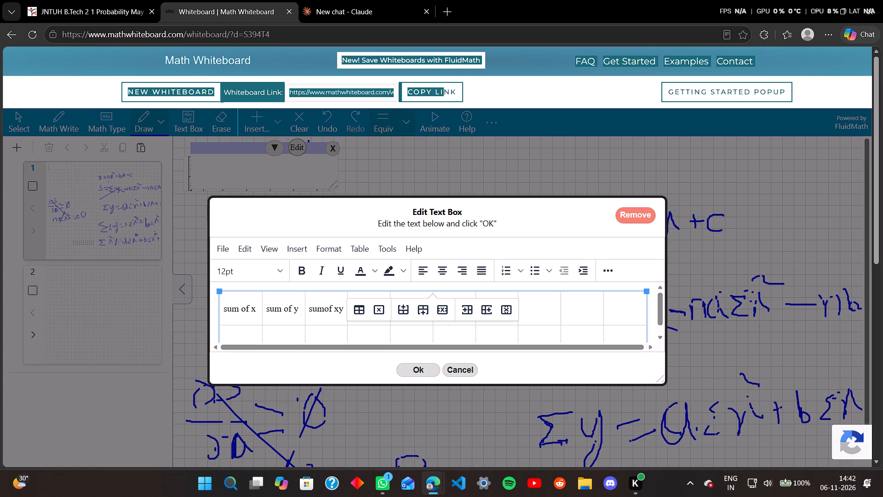
pyautogui.press('x')
pyautogui.write('^2')
pyautogui.press('y')
# Save the header row and move the summary table down the page to just above the x, y data table.
pyautogui.click(412, 373)
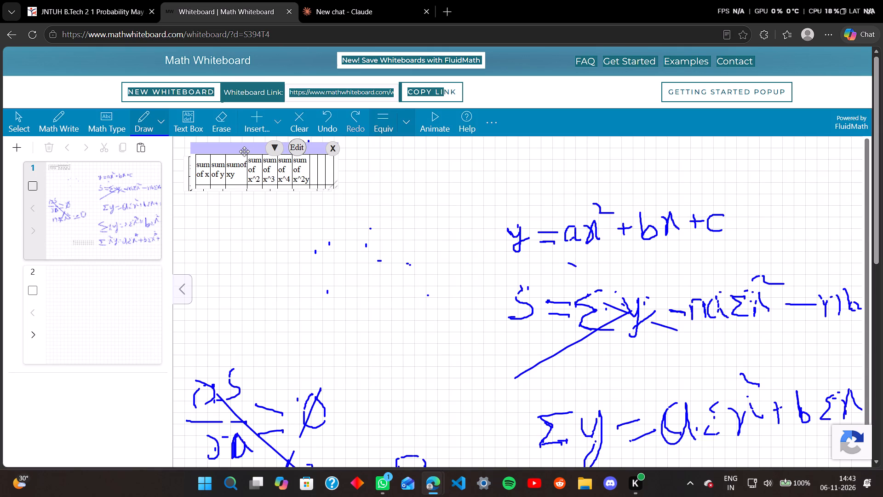
pyautogui.click(244, 151)
pyautogui.moveTo(245, 152); pyautogui.dragTo(266, 163)
pyautogui.moveTo(315, 186); pyautogui.dragTo(611, 346)
pyautogui.scroll(-3, 496, 316)
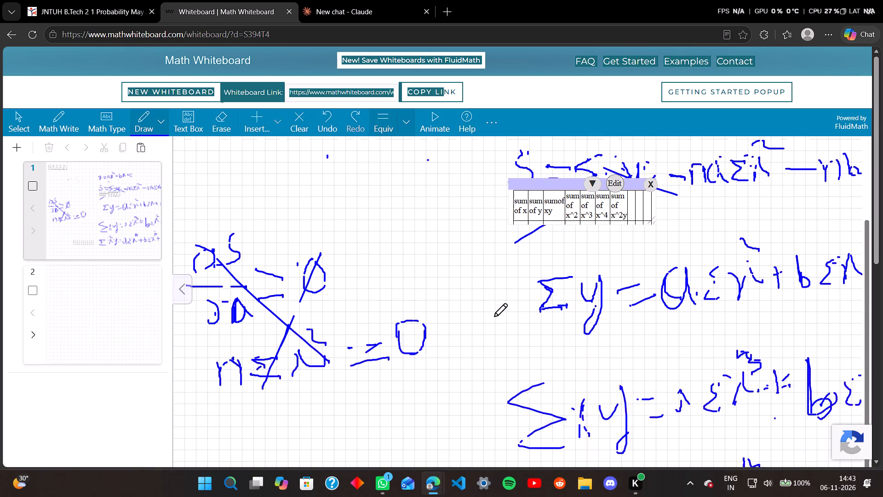
pyautogui.click(551, 147)
pyautogui.moveTo(552, 154); pyautogui.dragTo(553, 163)
pyautogui.moveTo(557, 191); pyautogui.dragTo(574, 308)
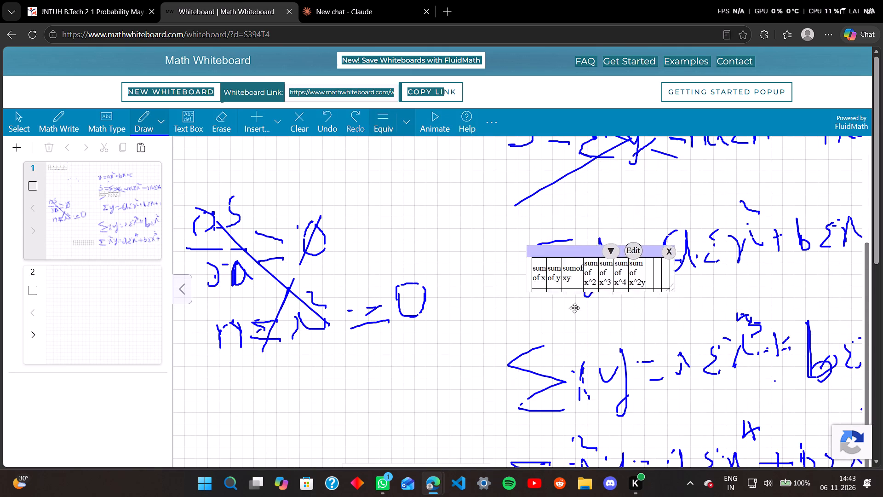
pyautogui.moveTo(574, 308); pyautogui.dragTo(573, 322)
pyautogui.scroll(-3, 573, 328)
pyautogui.scroll(1, 546, 198)
pyautogui.moveTo(554, 175); pyautogui.dragTo(549, 188)
pyautogui.moveTo(536, 216); pyautogui.dragTo(473, 297)
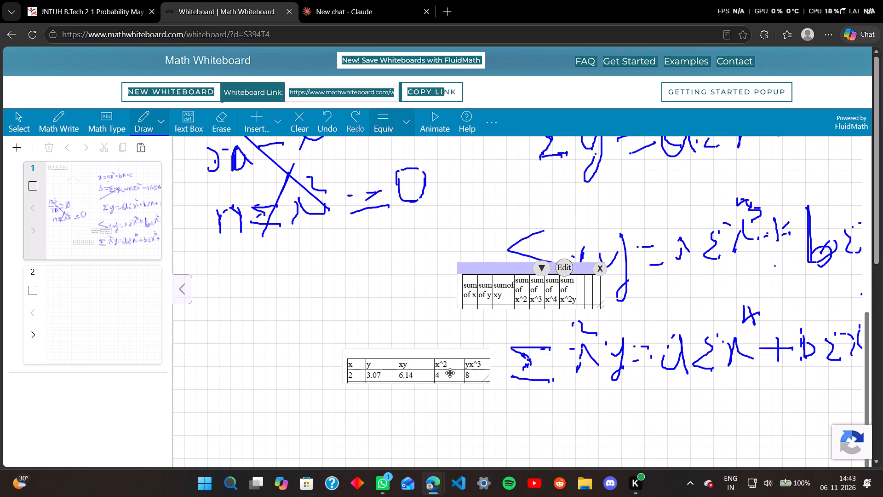
# Open the x, y data table's text box, examine its row of column sums, and close it without changes.
pyautogui.click(450, 373)
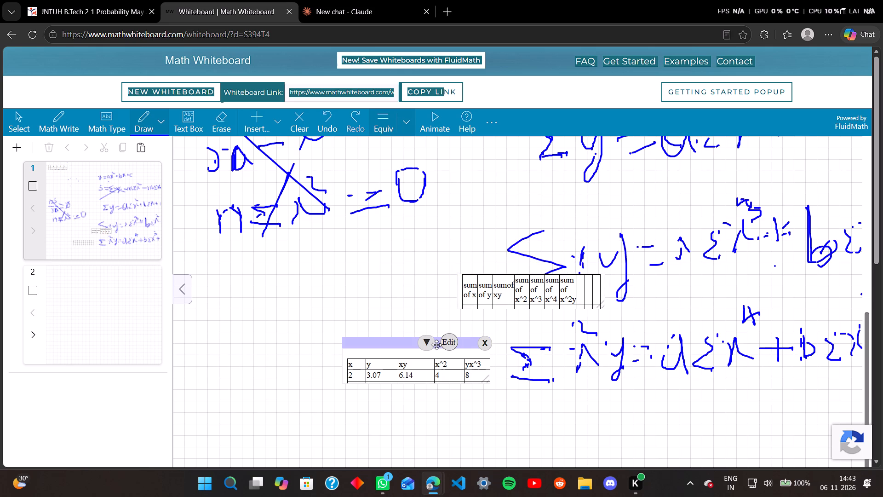
pyautogui.doubleClick(434, 345)
pyautogui.doubleClick(427, 345)
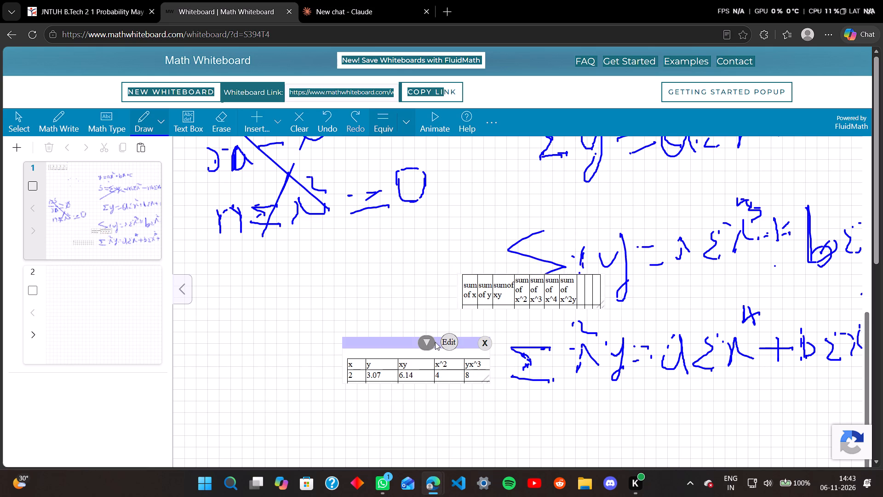
pyautogui.click(433, 341)
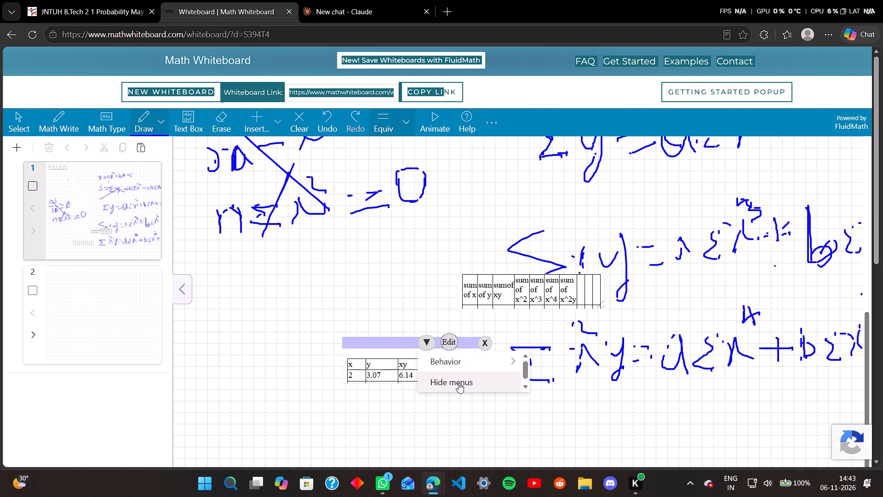
pyautogui.click(459, 383)
pyautogui.doubleClick(435, 354)
pyautogui.click(436, 353)
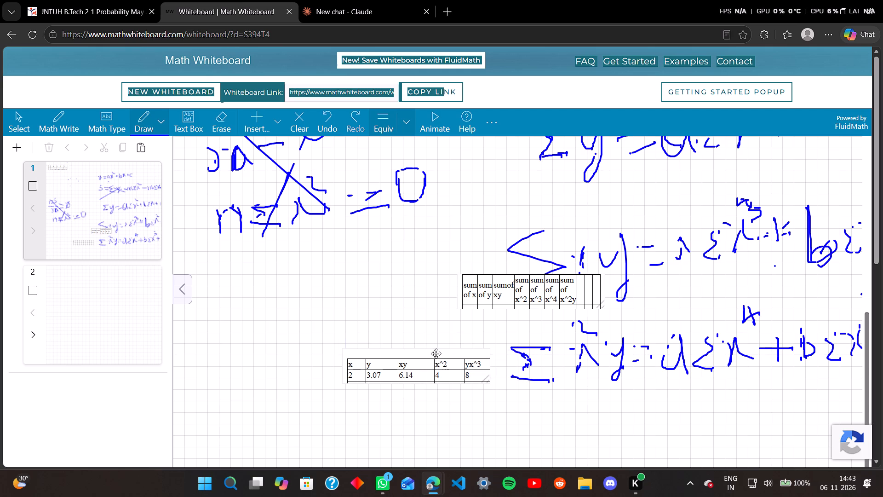
pyautogui.click(447, 345)
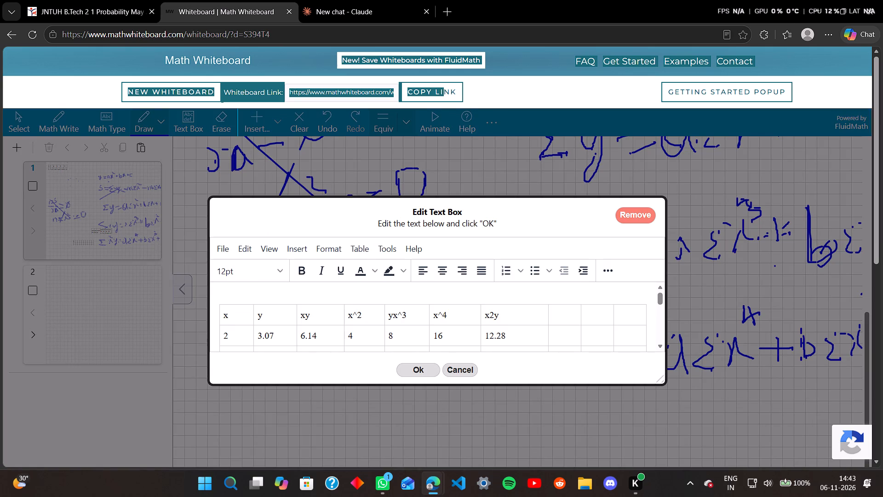
pyautogui.scroll(-9, 430, 325)
pyautogui.scroll(6, 426, 308)
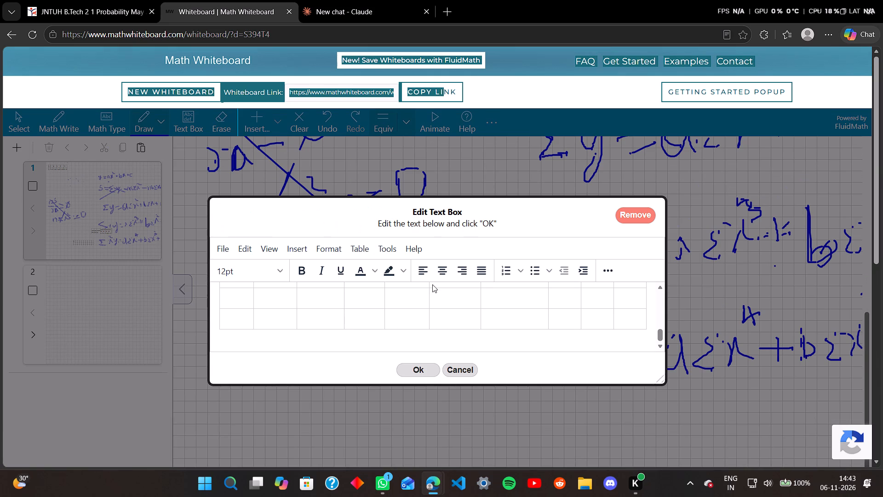
pyautogui.scroll(2, 477, 312)
pyautogui.scroll(-1, 471, 304)
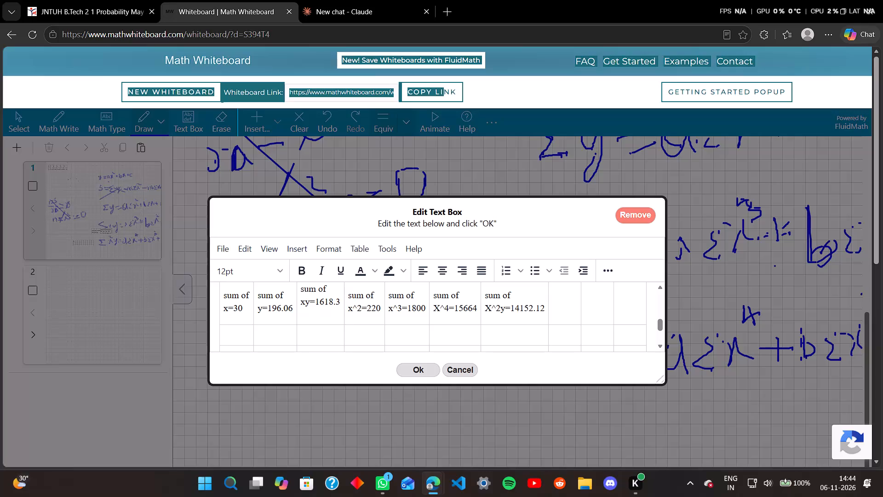
pyautogui.click(467, 368)
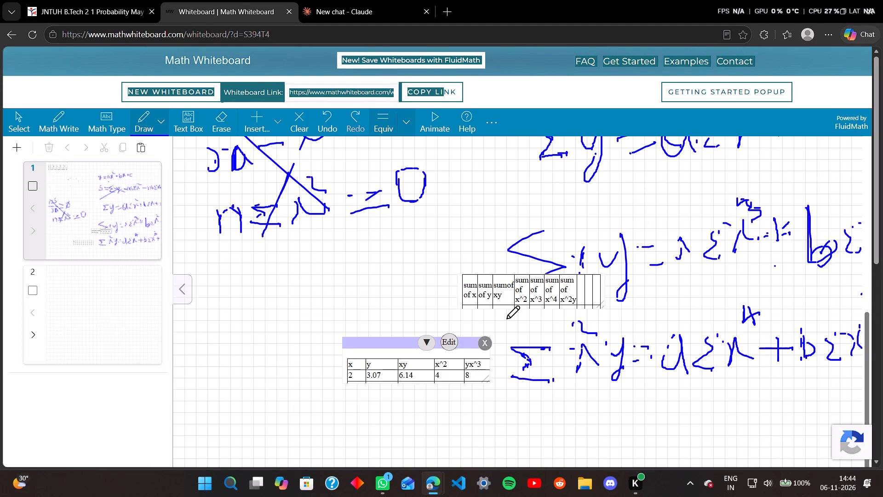
# Reopen the summary table for editing and enter 30 under "sum of x" and 196.06 under "sum of y".
pyautogui.click(539, 284)
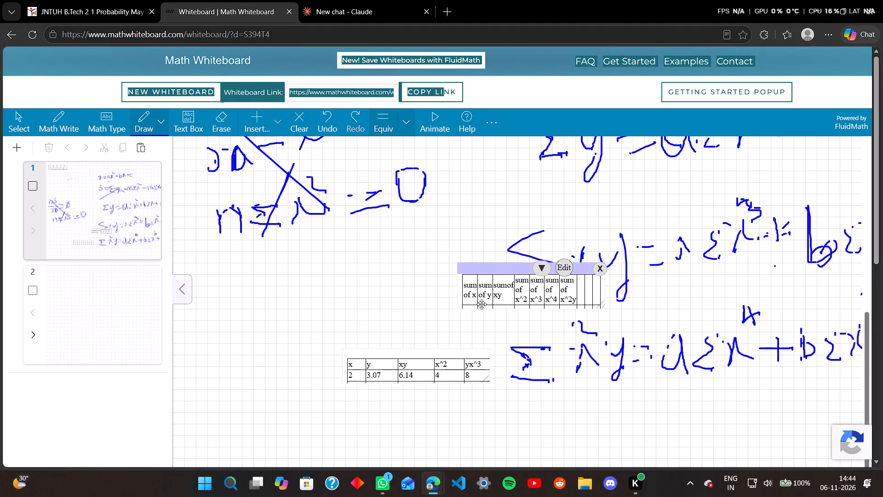
pyautogui.click(563, 272)
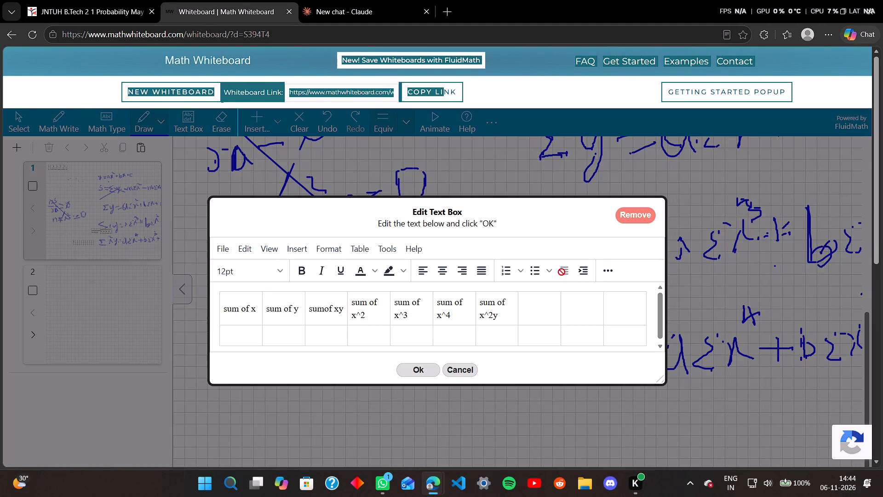
pyautogui.click(241, 336)
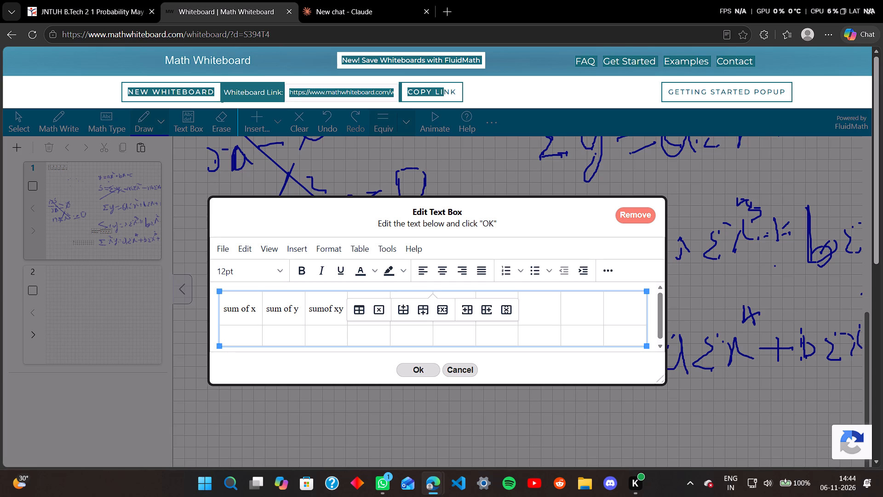
pyautogui.write('30')
pyautogui.press('Right')
pyautogui.press('1')
pyautogui.press('9')
pyautogui.press('6')
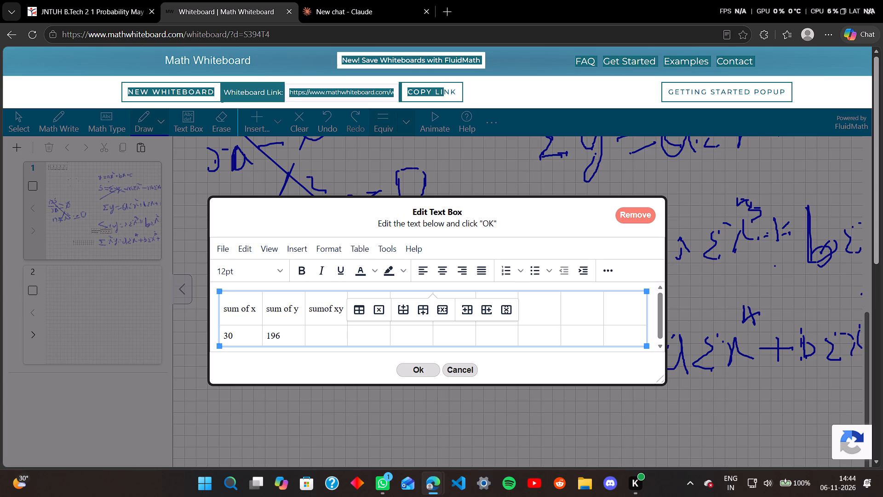
pyautogui.click(241, 336)
pyautogui.write('.06')
pyautogui.press('BackSpace')
pyautogui.press('BackSpace')
pyautogui.press('BackSpace')
pyautogui.press('Right')
pyautogui.press('Right')
pyautogui.press('Right')
pyautogui.press('Right')
pyautogui.write('.o')
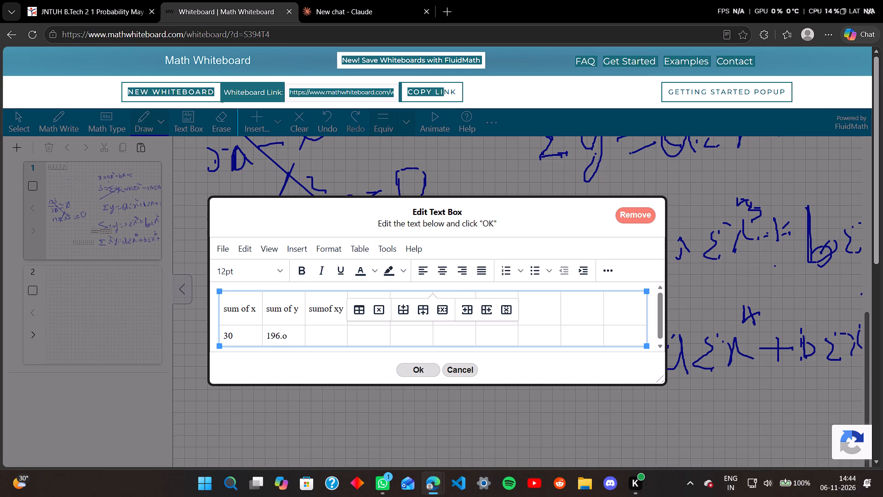
pyautogui.press('BackSpace')
pyautogui.write('06')
# Enter 1618.3 under "sumof xy", 220 under "sum of x^2" and 1800 under "sum of x^3" in the second row.
pyautogui.press('Right')
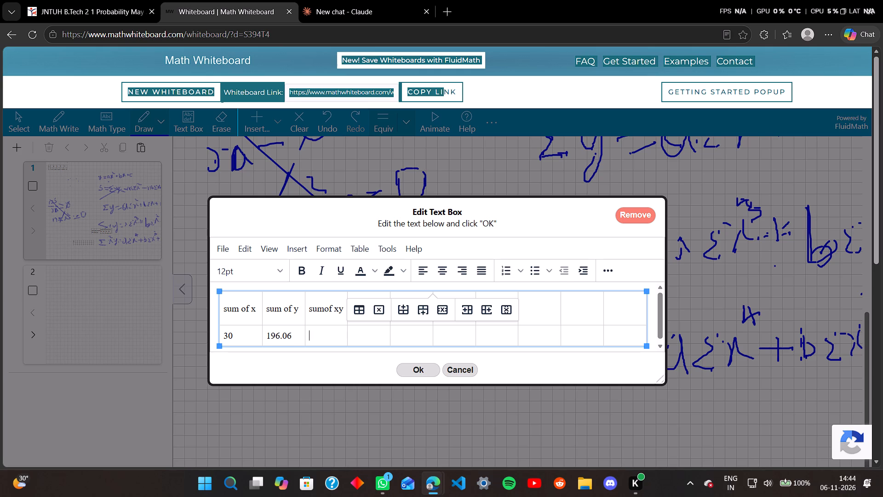
pyautogui.write('16')
pyautogui.write('18,03')
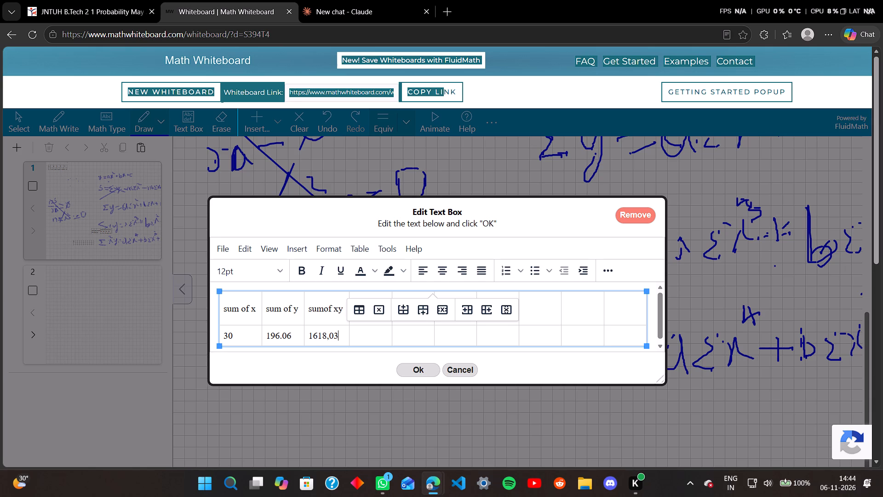
pyautogui.press('BackSpace')
pyautogui.press('BackSpace')
pyautogui.press('BackSpace')
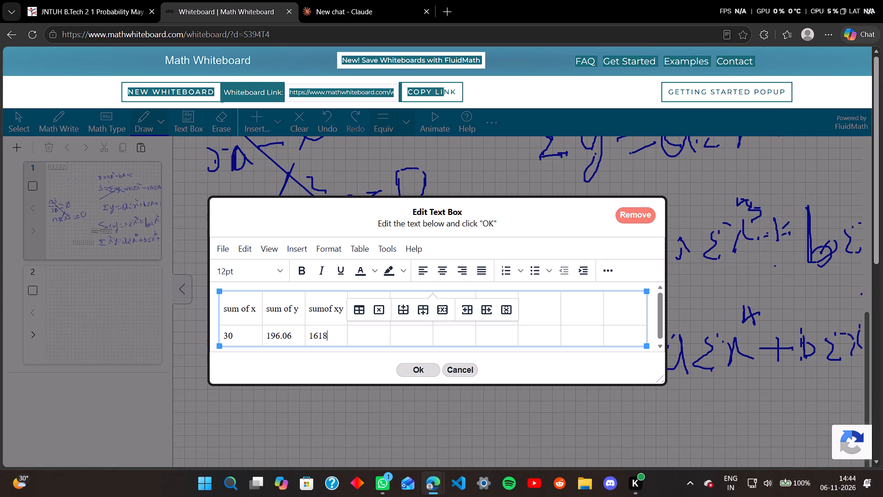
pyautogui.write('.3')
pyautogui.press('Right')
pyautogui.write('220')
pyautogui.press('Right')
pyautogui.write('1800')
# Enter 15664 under "sum of x^4" and 14152.12 under "sum of x^2y" in the second row.
pyautogui.press('Right')
pyautogui.write('15')
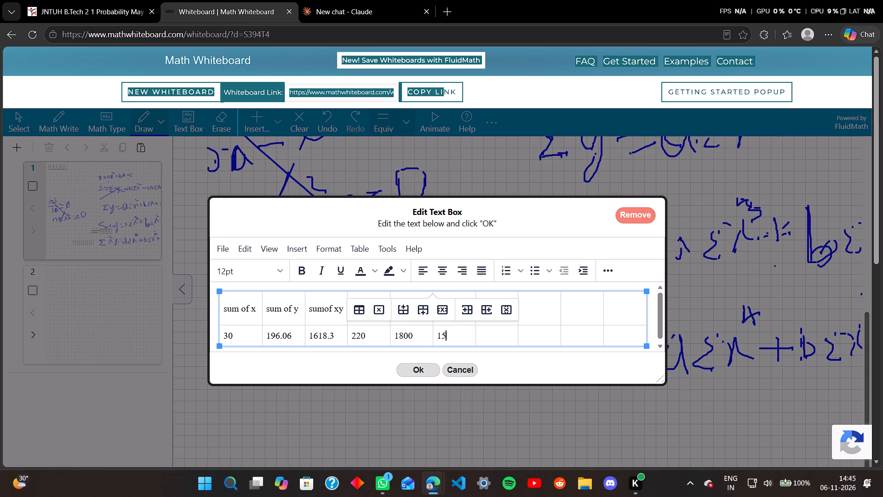
pyautogui.write('66')
pyautogui.press('4')
pyautogui.press('Right')
pyautogui.write('14')
pyautogui.write('152')
pyautogui.write('.12')
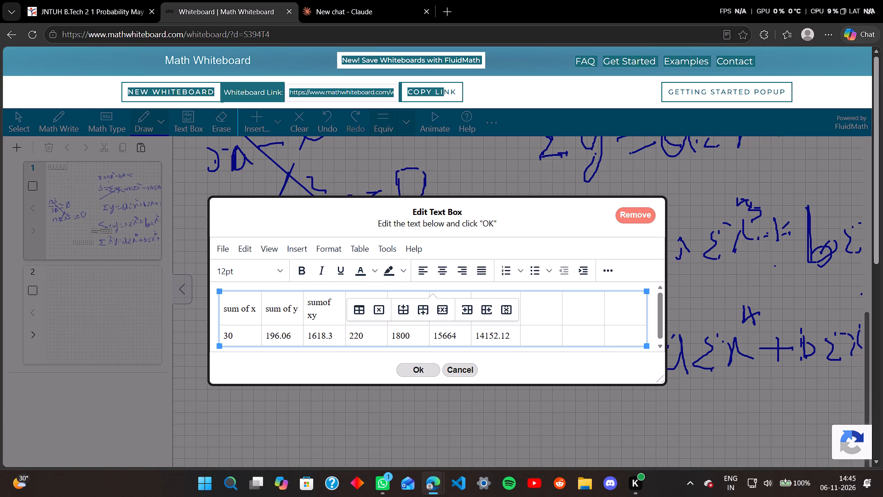
# Save the sums entered in the summary table's second row.
pyautogui.click(419, 375)
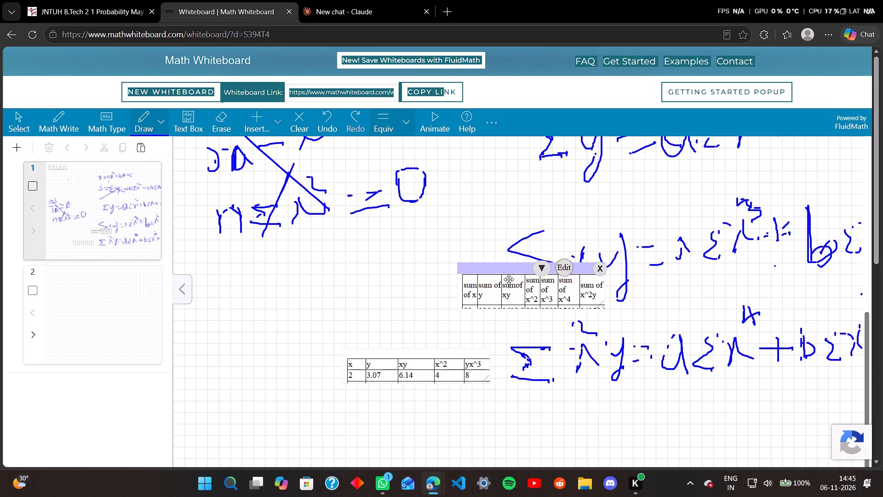
# Reopen the summary table for editing and remove header spaces so the third reads "sumofxy" and the fourth "sum ofx^2".
pyautogui.click(567, 267)
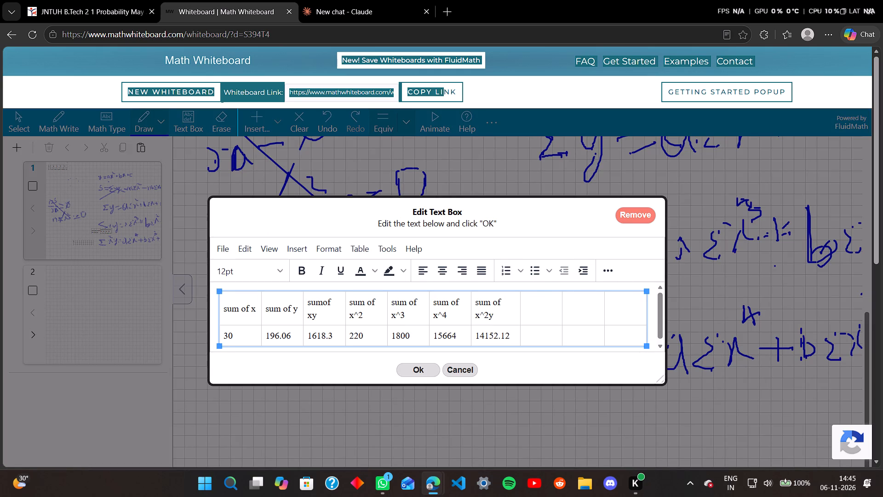
pyautogui.click(474, 315)
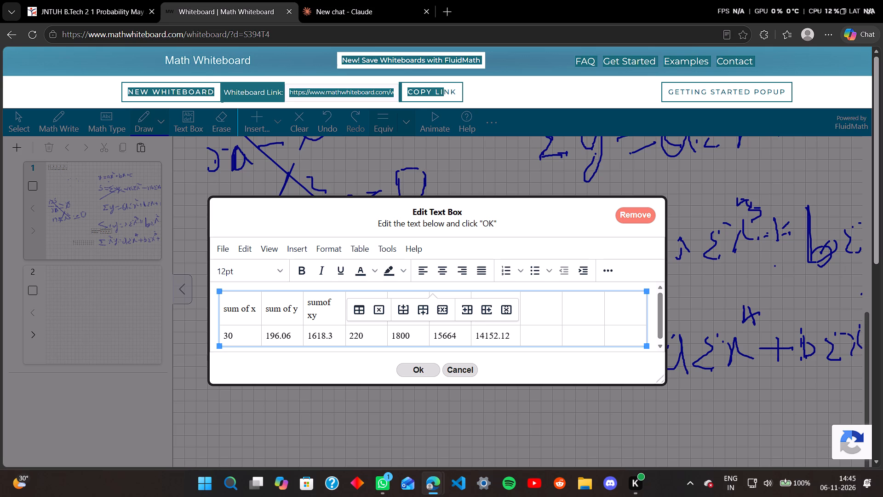
pyautogui.click(308, 313)
pyautogui.press('BackSpace')
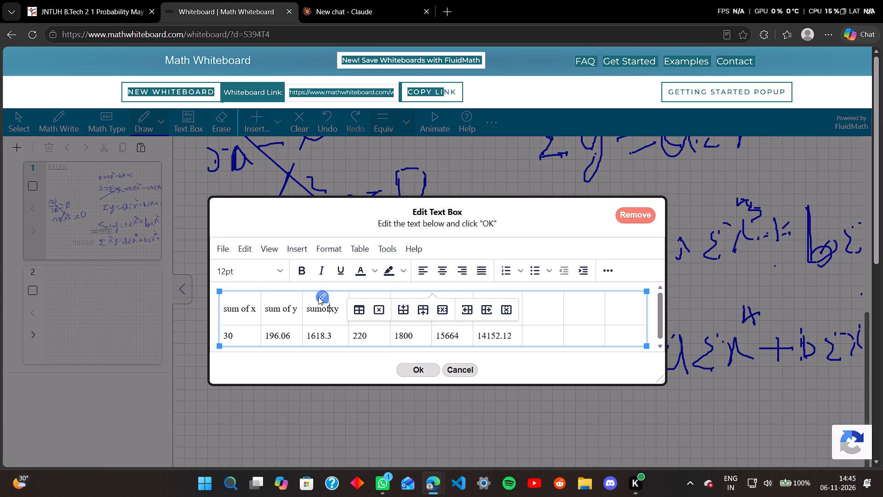
pyautogui.click(281, 283)
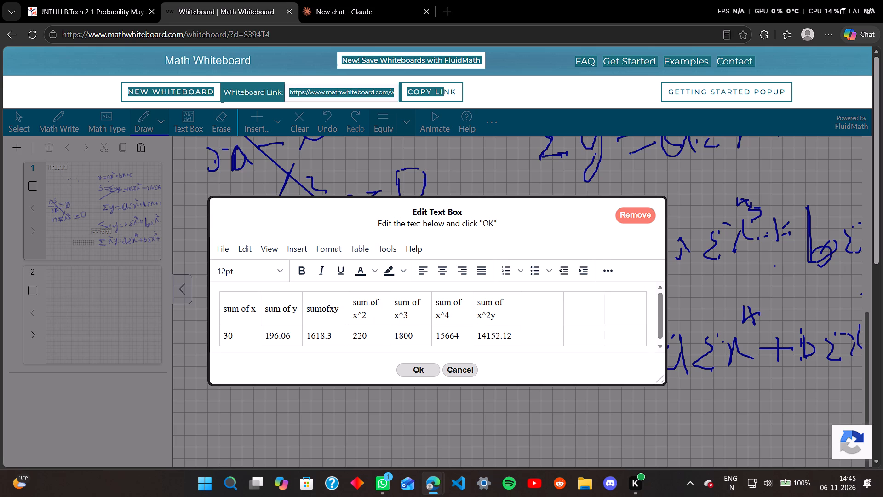
pyautogui.click(351, 315)
pyautogui.press('BackSpace')
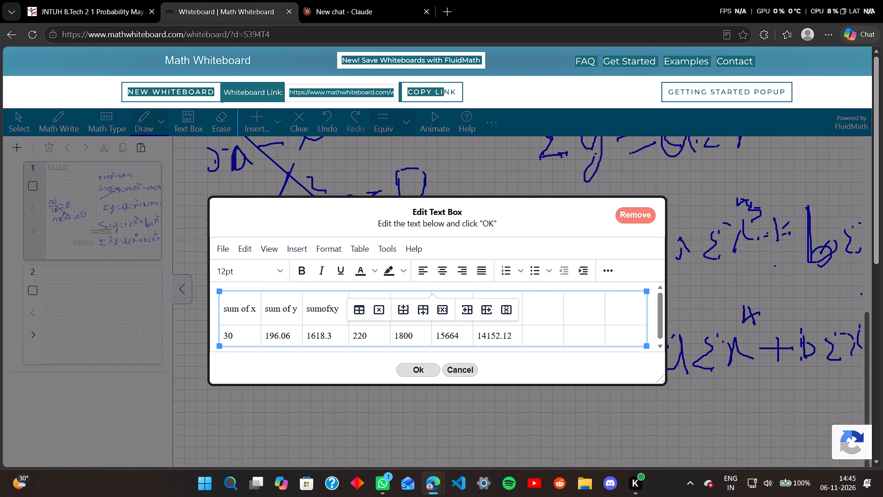
pyautogui.click(269, 286)
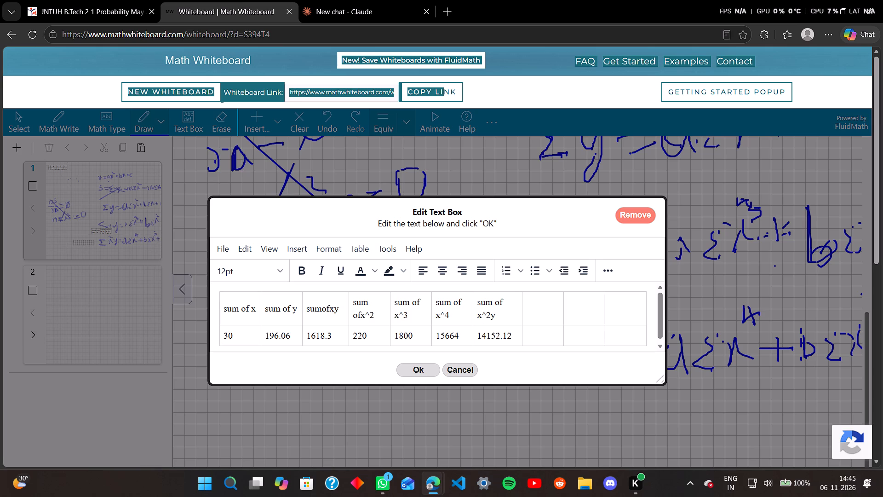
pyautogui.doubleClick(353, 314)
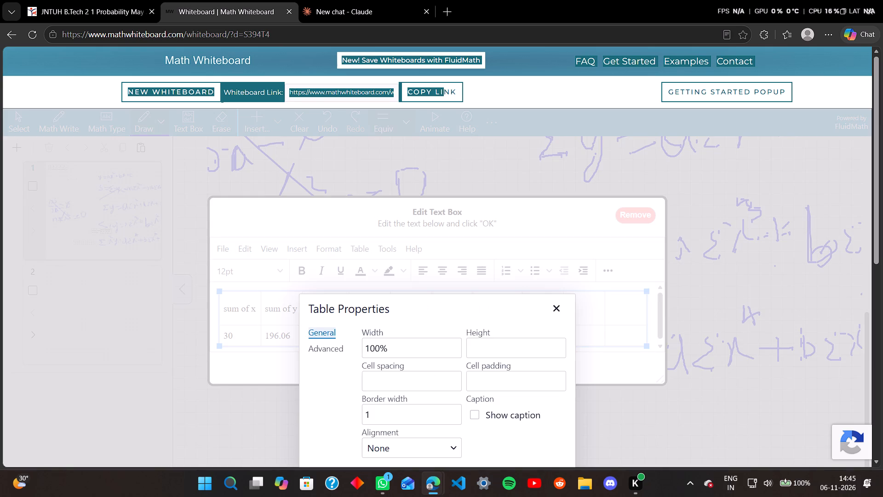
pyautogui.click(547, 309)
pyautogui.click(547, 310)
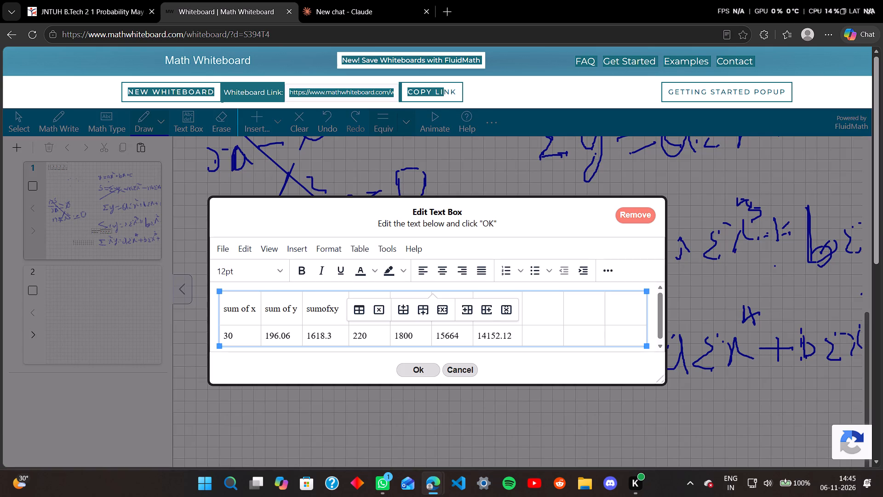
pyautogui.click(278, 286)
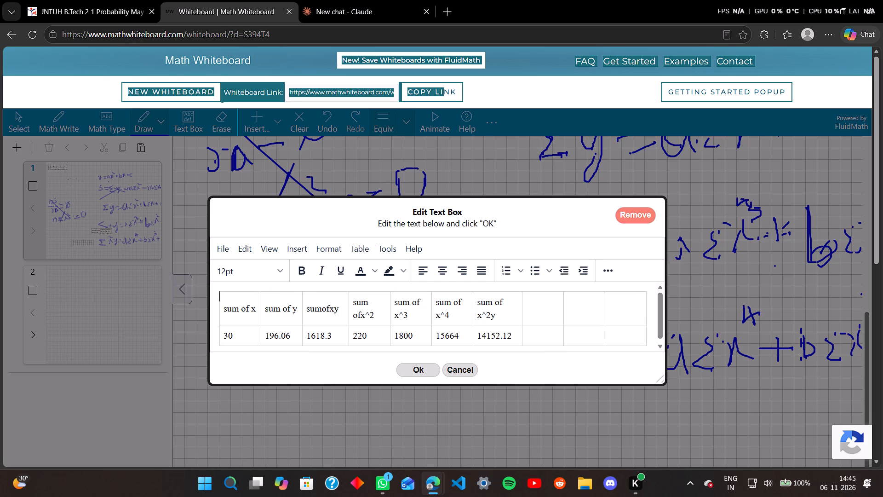
# Remove header spaces so the fourth column reads "sumofx^2" and the fifth reads "sum ofx^3".
pyautogui.click(353, 315)
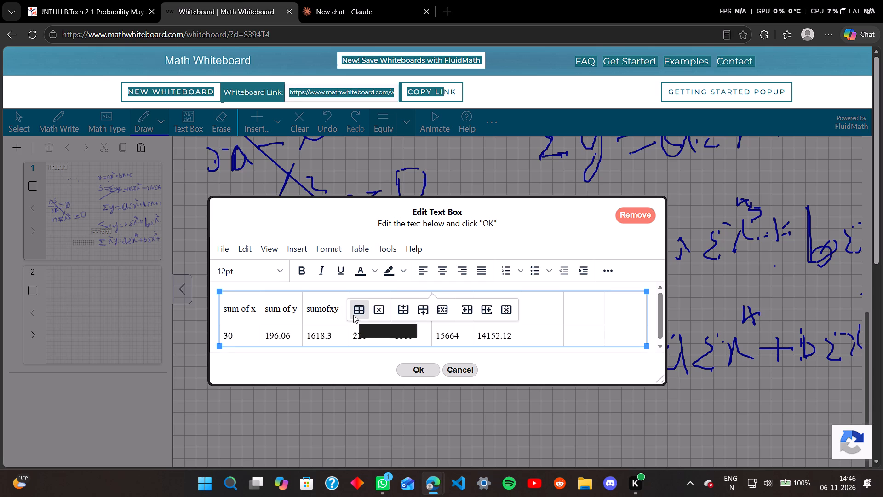
pyautogui.press('BackSpace')
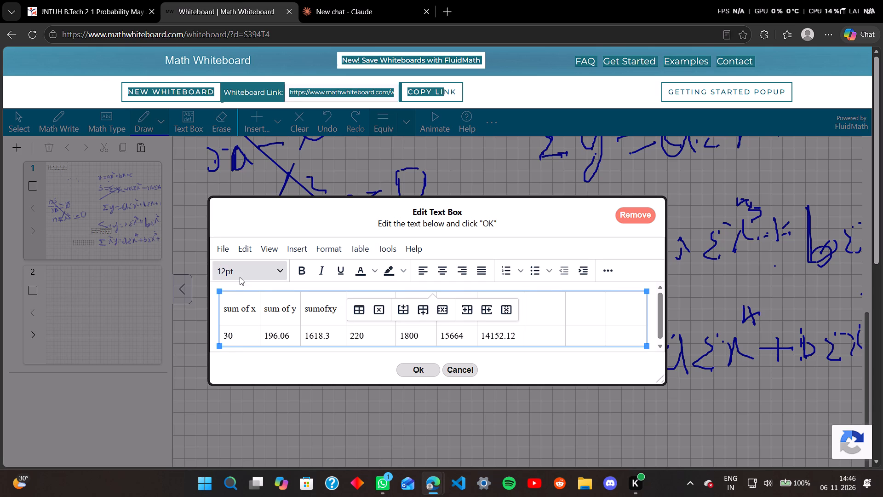
pyautogui.click(259, 283)
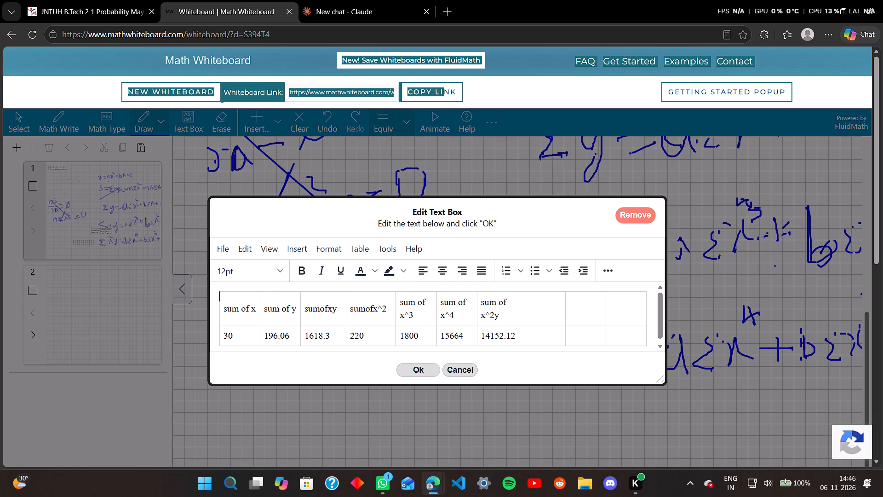
pyautogui.click(399, 316)
pyautogui.press('BackSpace')
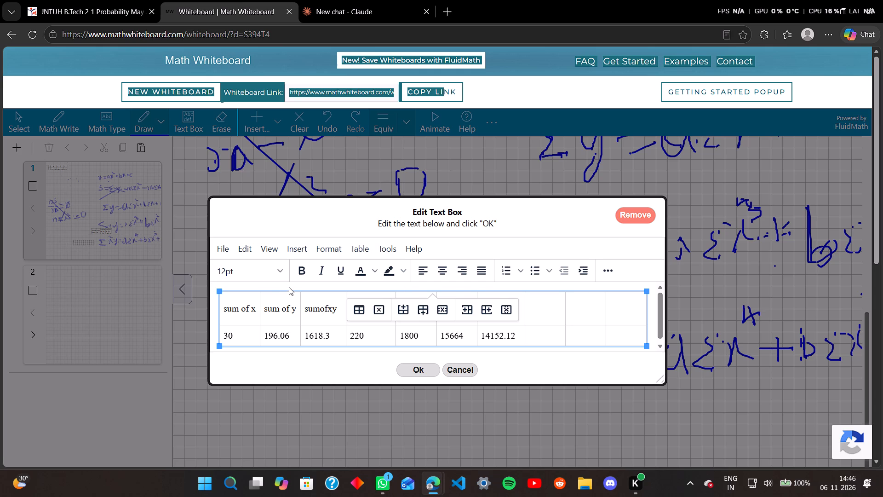
pyautogui.click(288, 288)
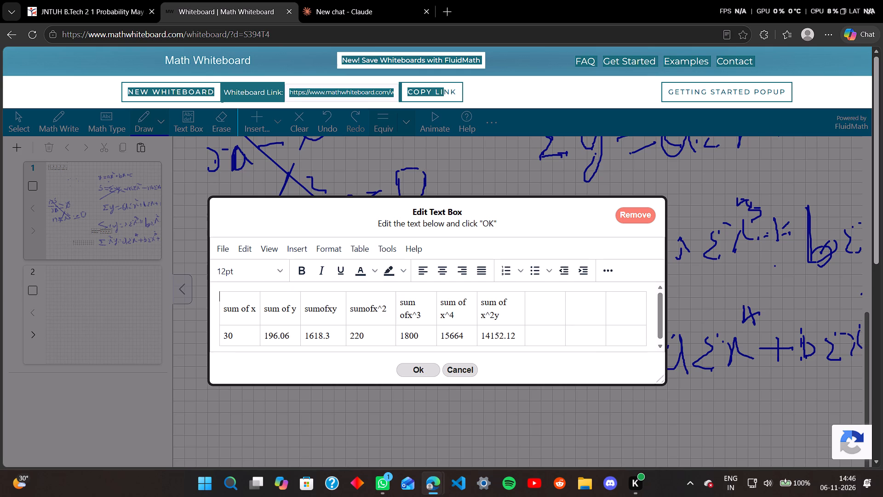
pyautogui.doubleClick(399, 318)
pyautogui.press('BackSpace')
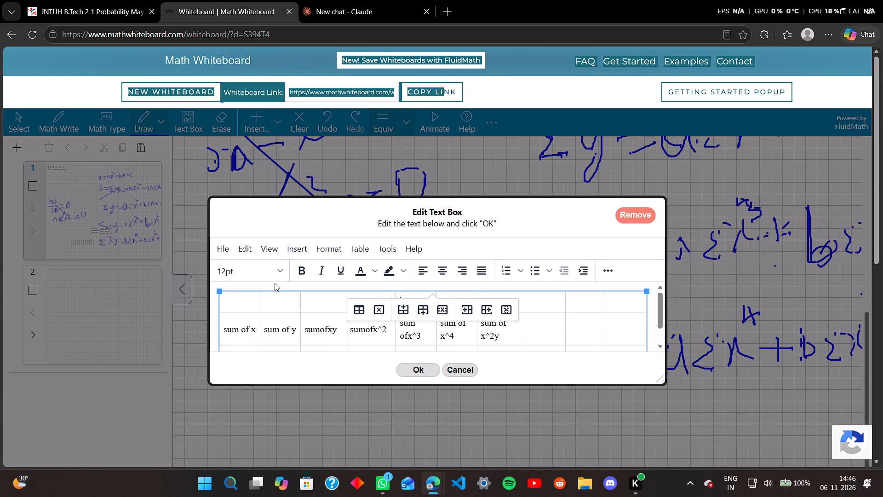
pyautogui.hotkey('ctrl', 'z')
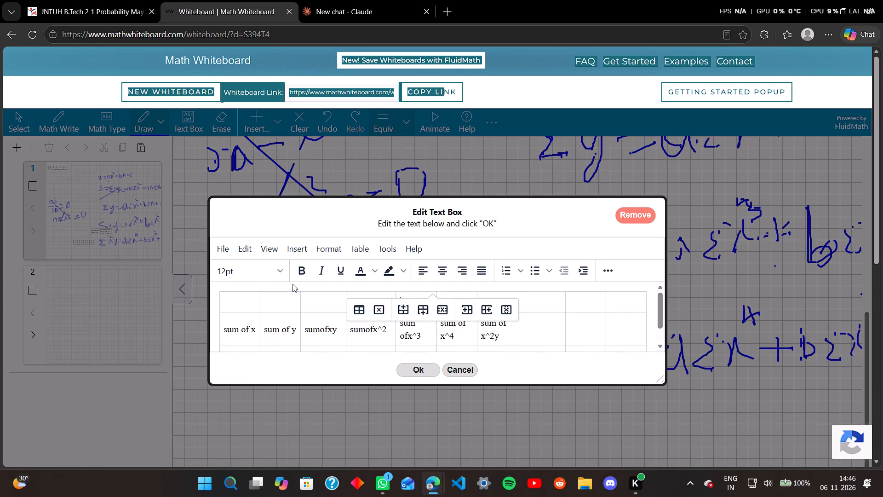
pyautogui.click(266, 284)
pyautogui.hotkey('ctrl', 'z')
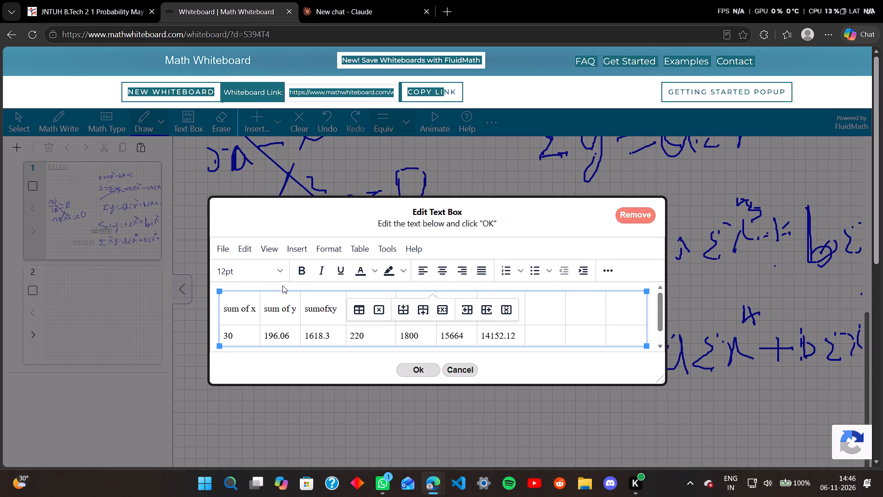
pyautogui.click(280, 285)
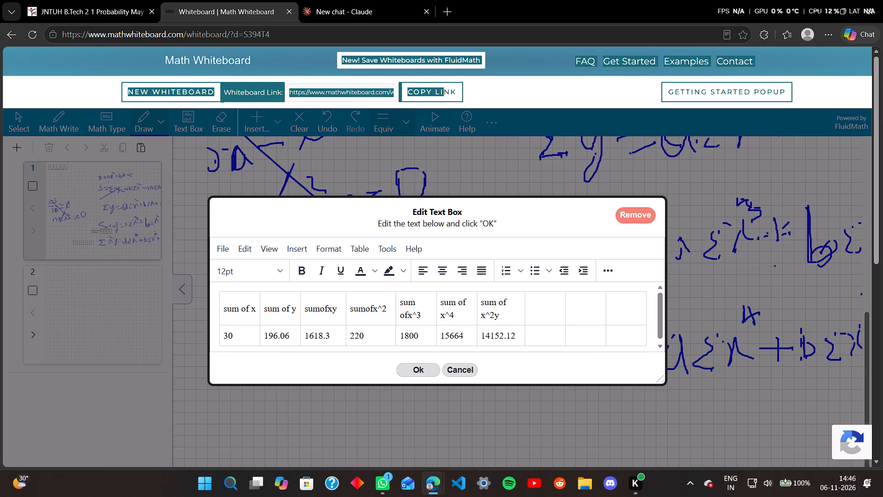
# Shorten the fifth column header to "sumofx^3" and the sixth column header to "sumox^4".
pyautogui.click(398, 317)
pyautogui.press('BackSpace')
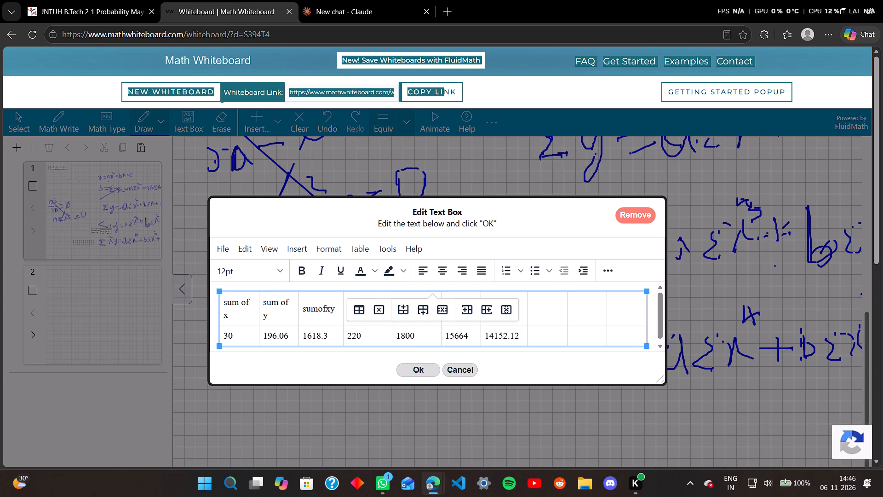
pyautogui.click(284, 284)
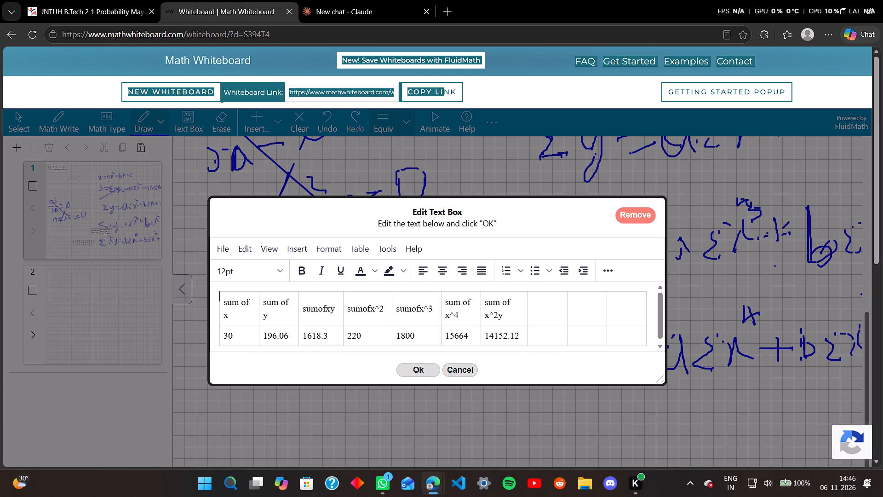
pyautogui.click(445, 314)
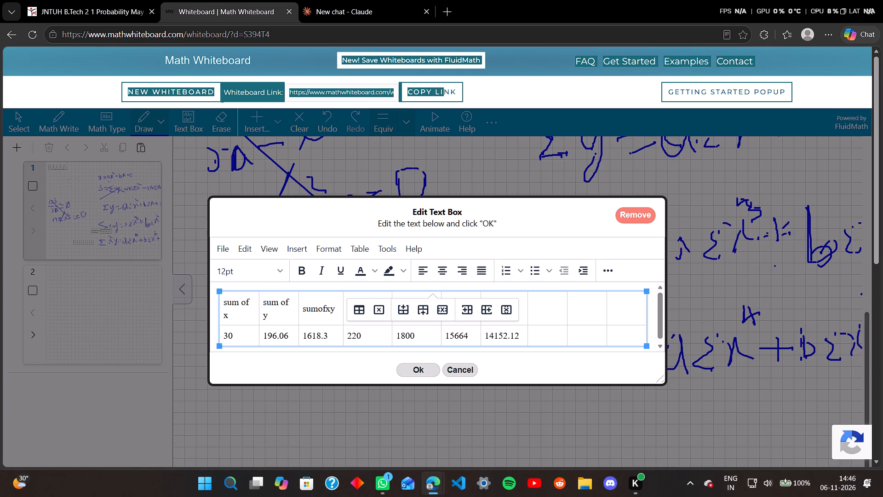
pyautogui.press('BackSpace')
pyautogui.press('BackSpace')
pyautogui.click(295, 286)
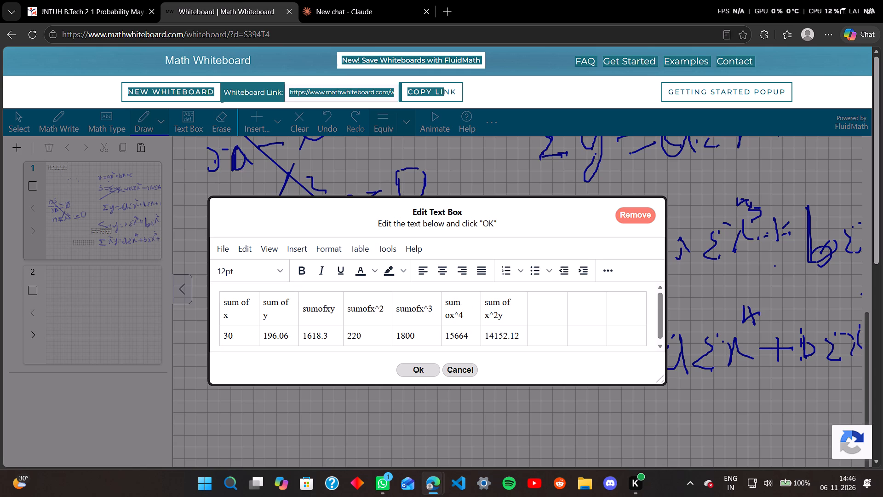
pyautogui.click(445, 316)
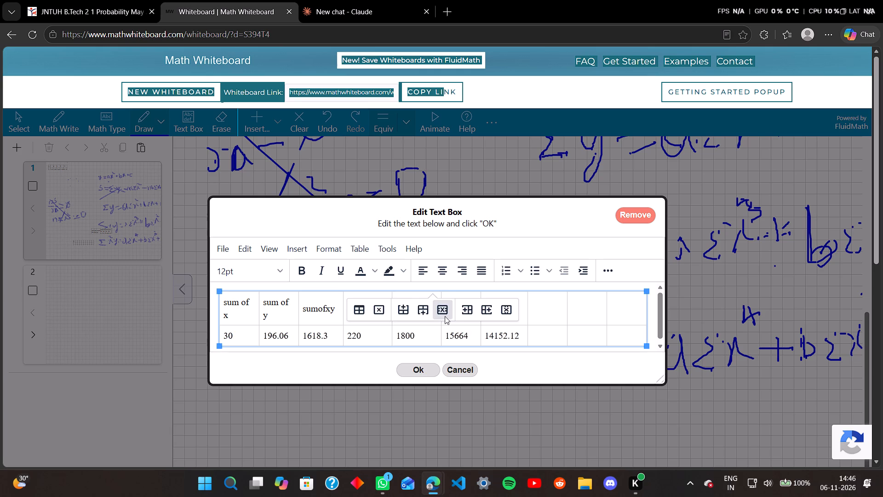
pyautogui.press('BackSpace')
pyautogui.click(293, 285)
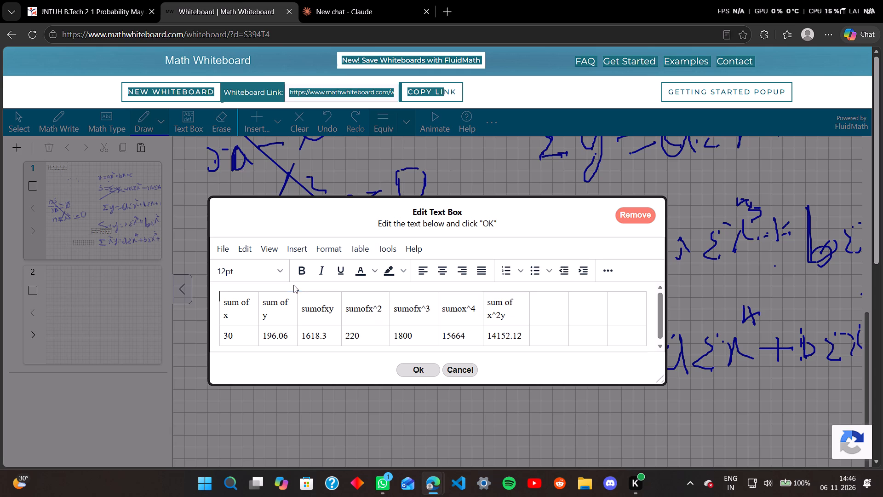
# Shorten the "sum of x^2y" header to "sumox^2y" and save the summary table.
pyautogui.click(486, 315)
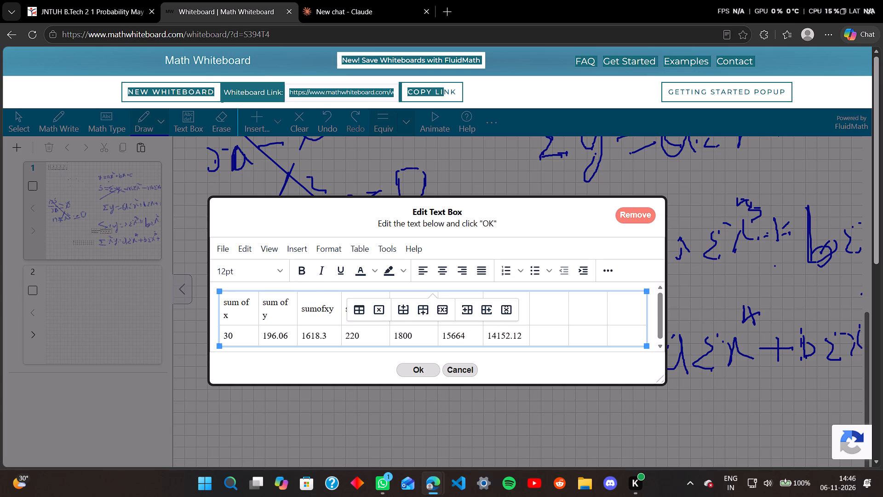
pyautogui.press('BackSpace')
pyautogui.press('BackSpace')
pyautogui.click(321, 285)
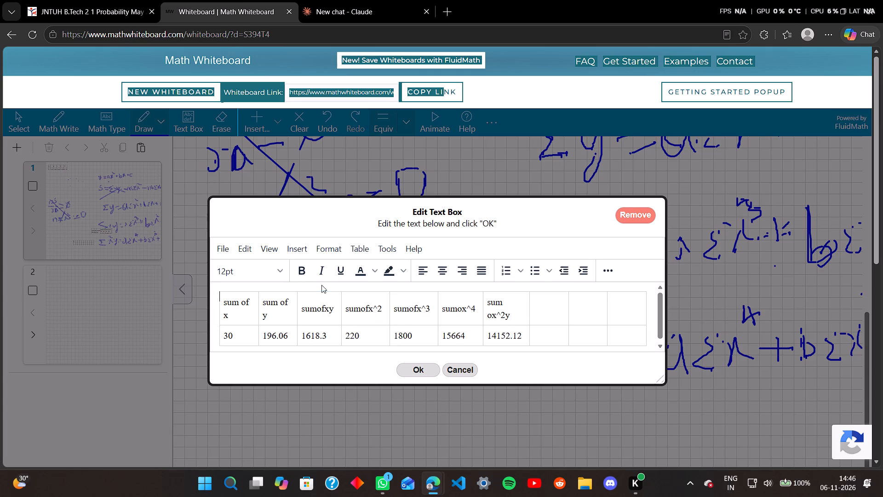
pyautogui.click(487, 316)
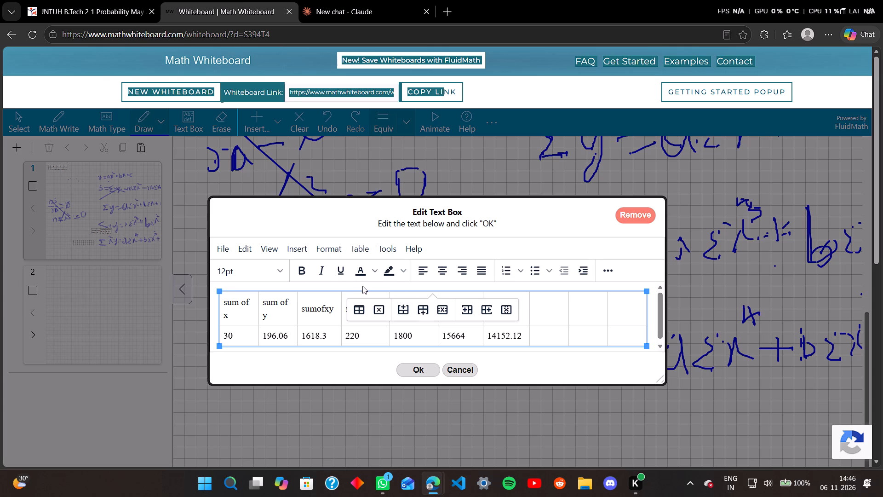
pyautogui.press('BackSpace')
pyautogui.click(429, 366)
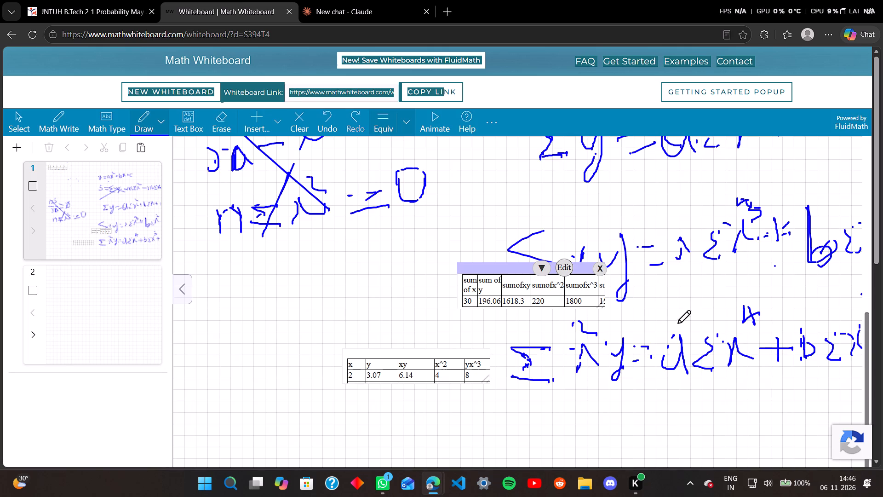
# Move the summary table off the handwritten equations into the empty space above the x, y data table.
pyautogui.scroll(-2, 653, 352)
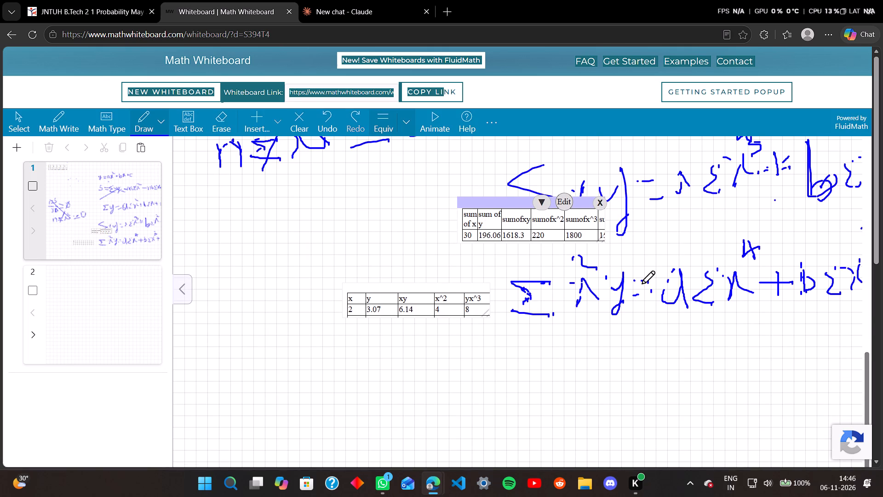
pyautogui.scroll(2, 642, 283)
pyautogui.scroll(-4, 556, 336)
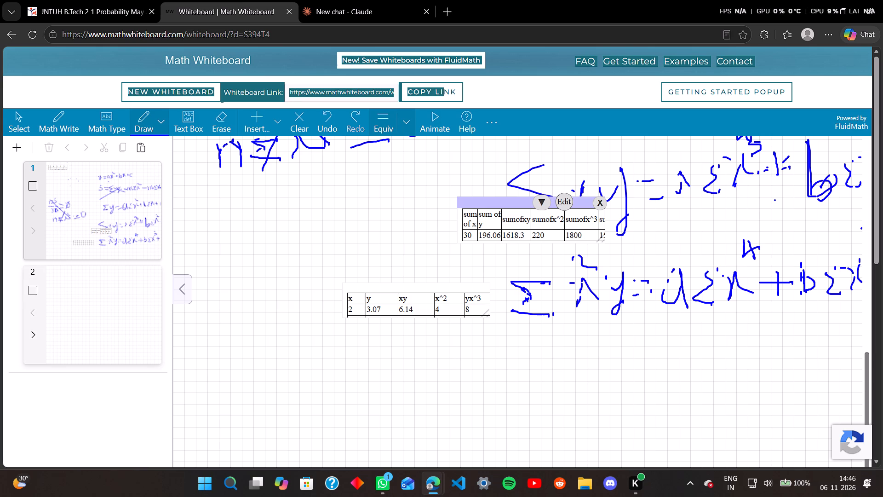
pyautogui.click(496, 201)
pyautogui.moveTo(485, 203); pyautogui.dragTo(237, 226)
# View the blank second whiteboard page and return to the first page.
pyautogui.doubleClick(113, 293)
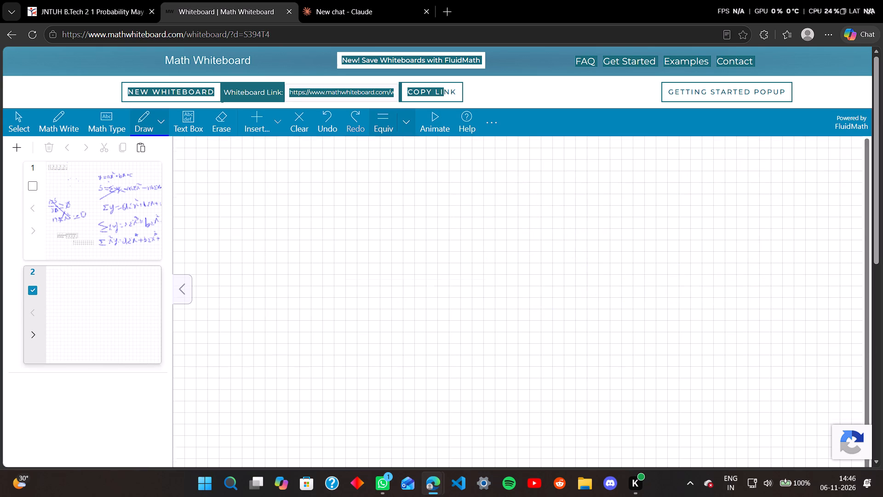
pyautogui.click(142, 228)
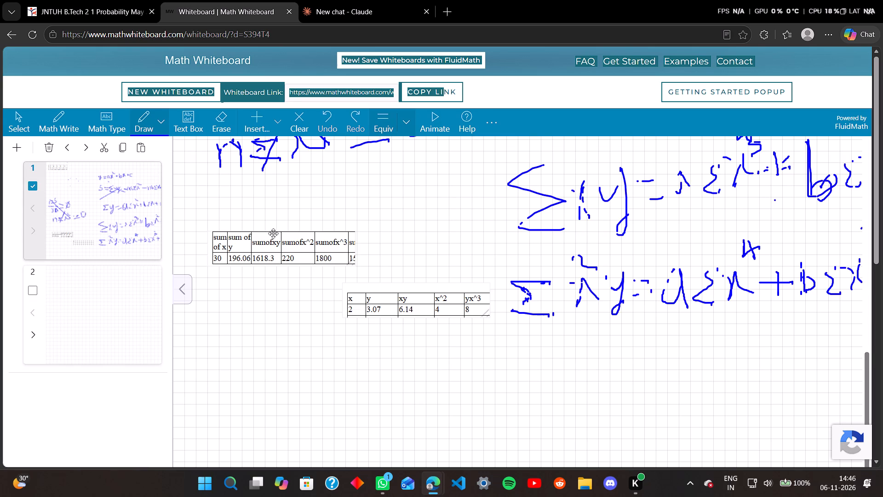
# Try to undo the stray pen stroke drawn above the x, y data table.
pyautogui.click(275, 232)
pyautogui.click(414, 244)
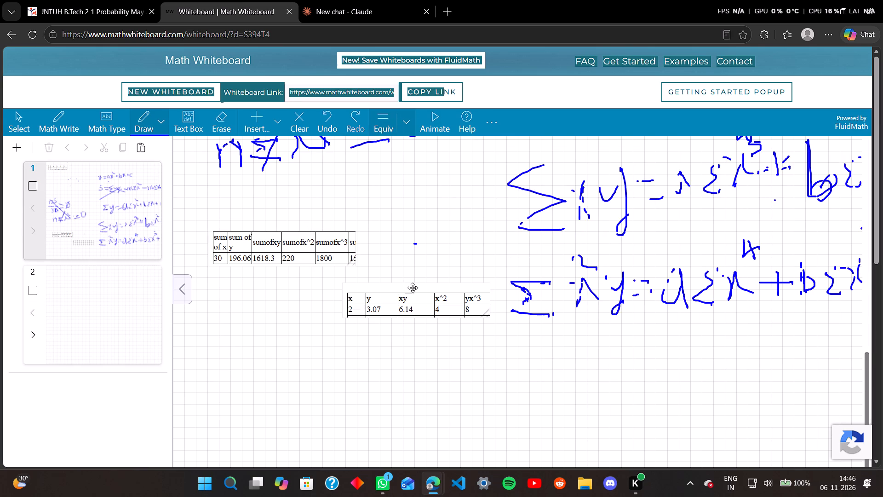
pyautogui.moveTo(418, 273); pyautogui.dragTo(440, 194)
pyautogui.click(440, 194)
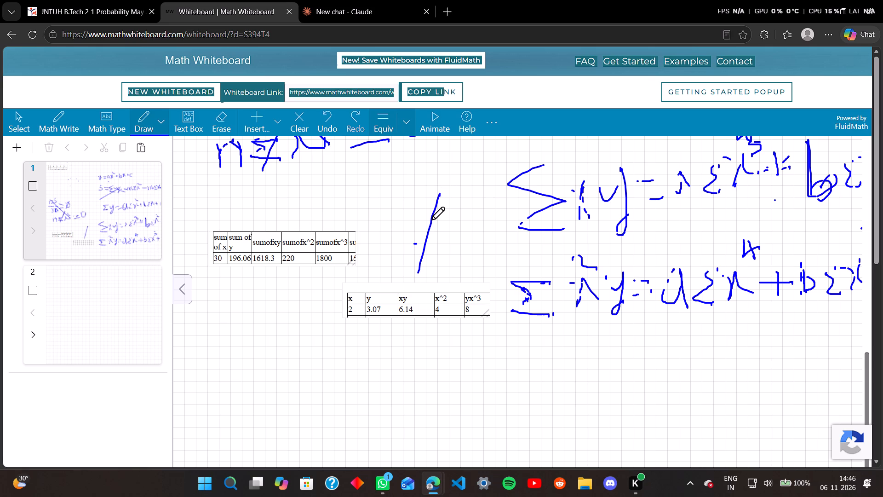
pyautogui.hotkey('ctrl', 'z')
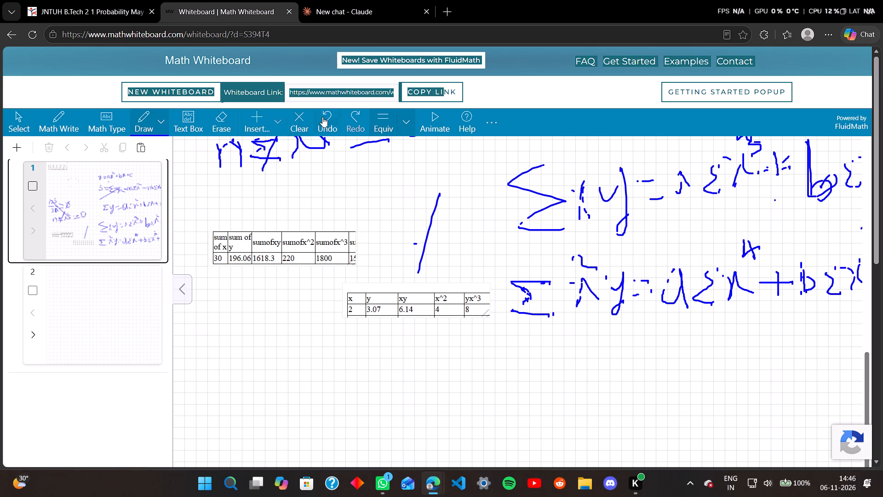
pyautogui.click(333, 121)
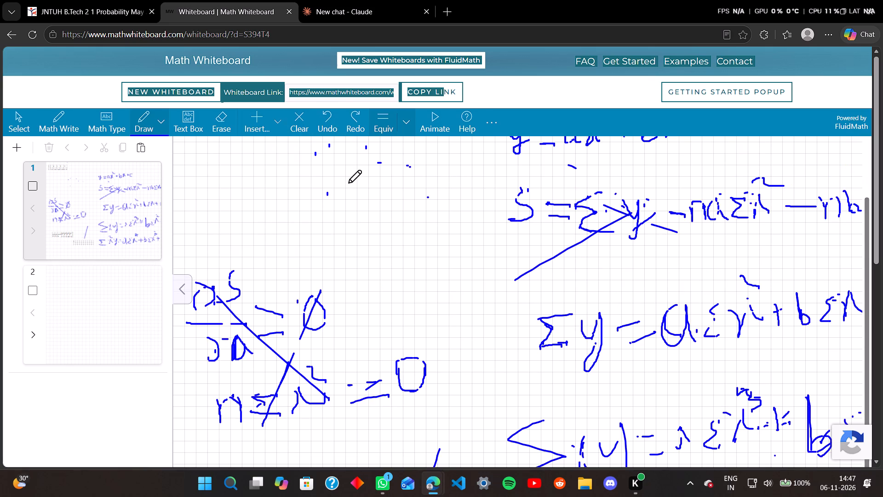
# Move the x, y data table up beside the crossed-out derivative equations.
pyautogui.scroll(-6, 364, 200)
pyautogui.scroll(-5, 395, 261)
pyautogui.scroll(7, 395, 259)
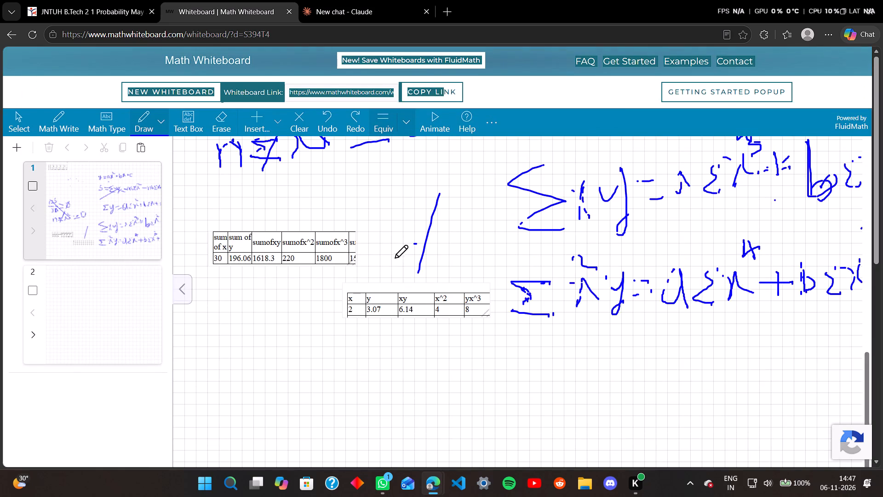
pyautogui.moveTo(399, 292); pyautogui.dragTo(412, 136)
pyautogui.click(412, 136)
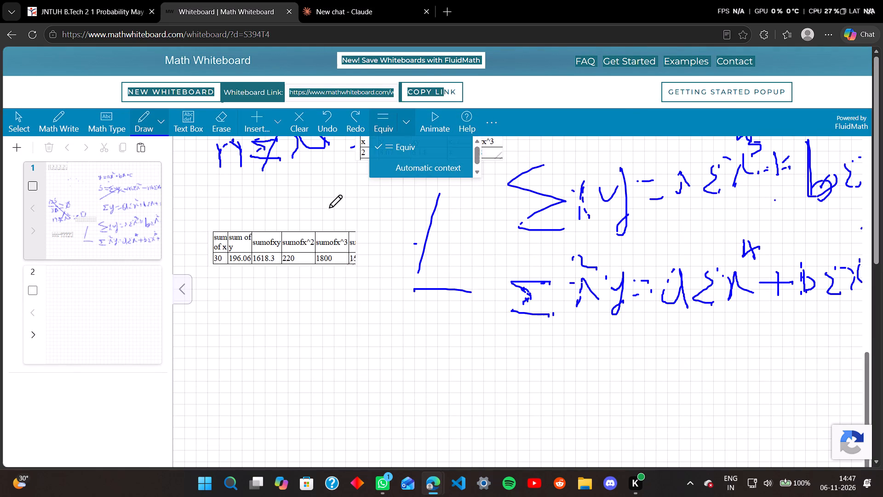
pyautogui.click(371, 213)
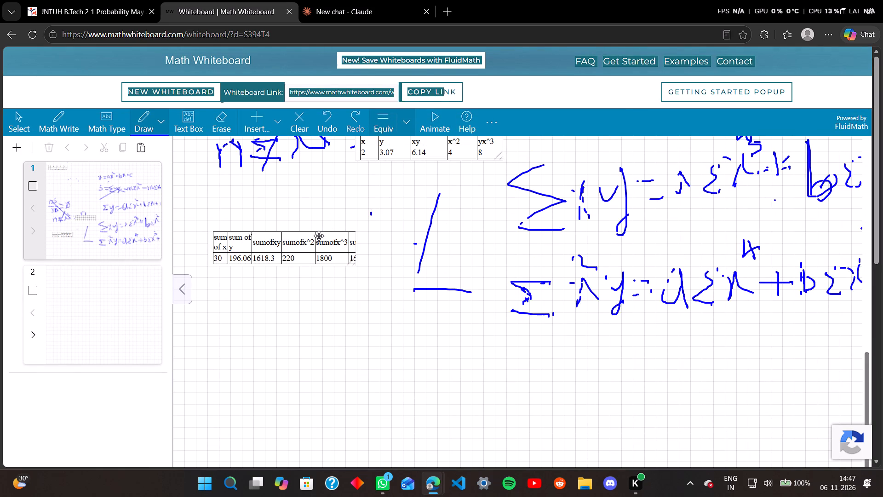
# Move the summary table down into the empty area below the handwritten equations.
pyautogui.click(324, 248)
pyautogui.click(326, 300)
pyautogui.doubleClick(311, 247)
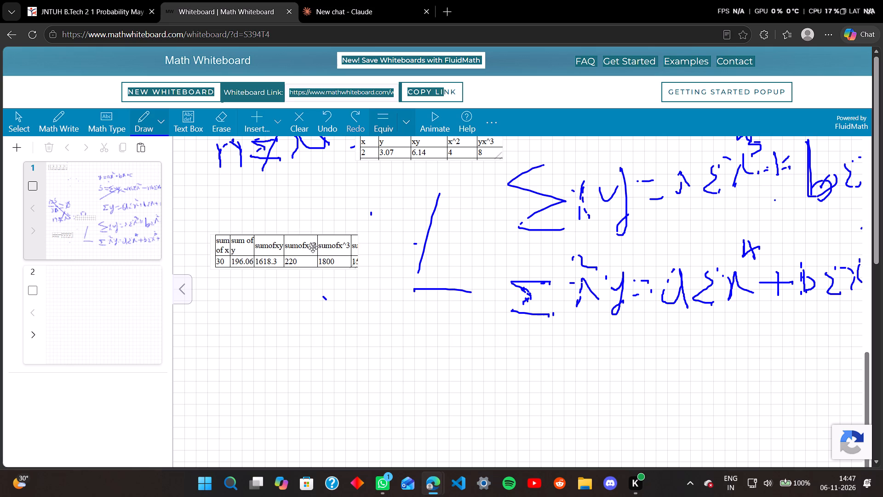
pyautogui.doubleClick(322, 289)
pyautogui.moveTo(315, 252); pyautogui.dragTo(319, 254)
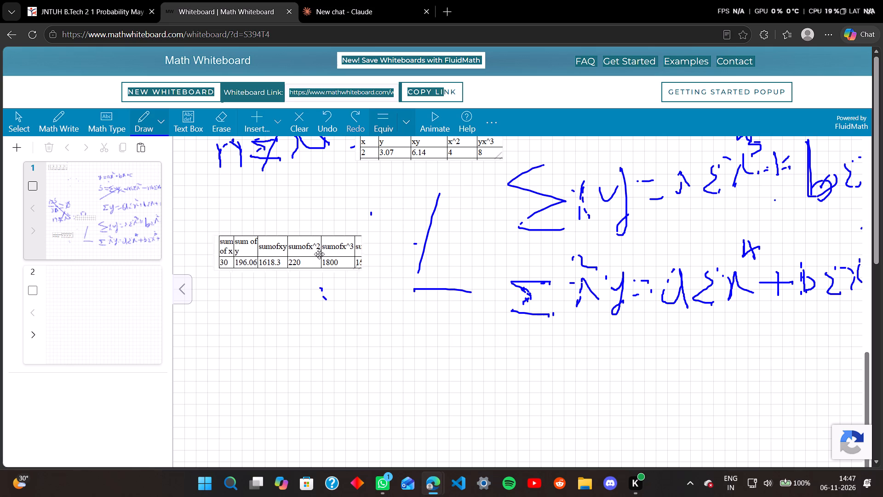
pyautogui.moveTo(319, 254); pyautogui.dragTo(321, 334)
pyautogui.moveTo(318, 340); pyautogui.dragTo(314, 393)
pyautogui.click(314, 393)
# Handwrite "Σy =" below the summary table to start the first normal equation.
pyautogui.scroll(-1, 391, 366)
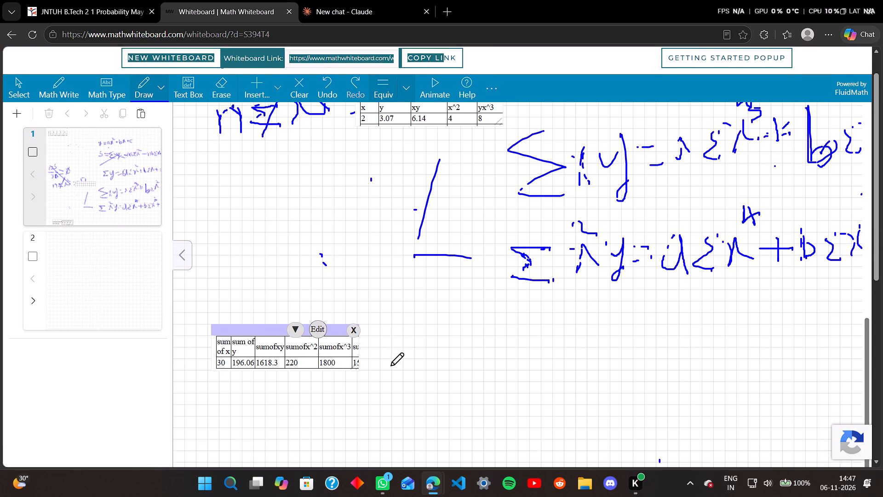
pyautogui.scroll(-2, 390, 366)
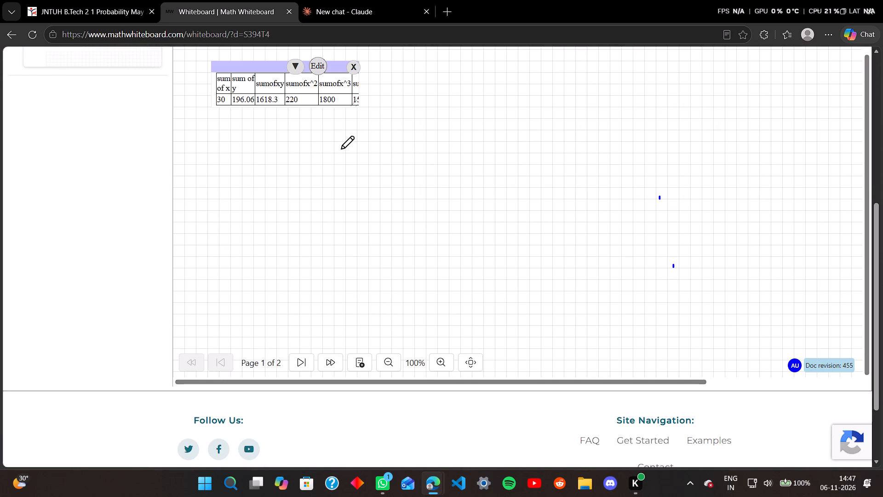
pyautogui.click(355, 150)
pyautogui.moveTo(355, 150); pyautogui.dragTo(325, 160)
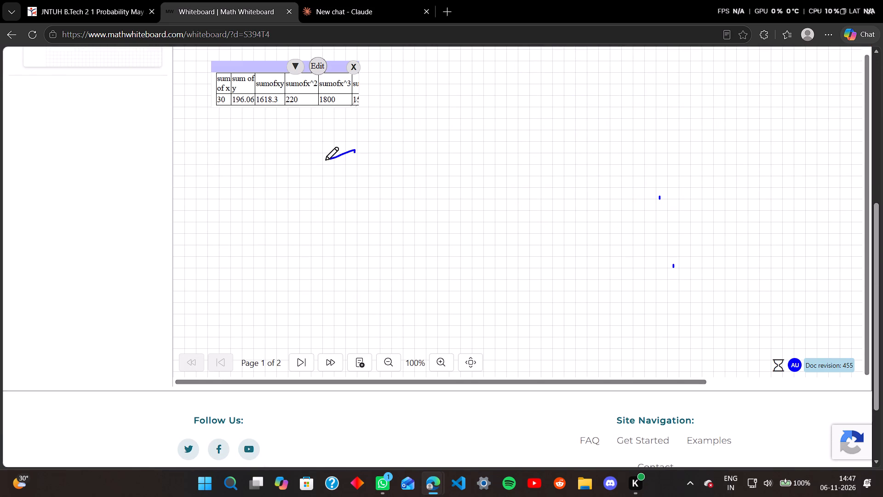
pyautogui.moveTo(325, 160); pyautogui.dragTo(334, 185)
pyautogui.moveTo(337, 181); pyautogui.dragTo(343, 173)
pyautogui.click(364, 158)
pyautogui.moveTo(364, 158); pyautogui.dragTo(367, 184)
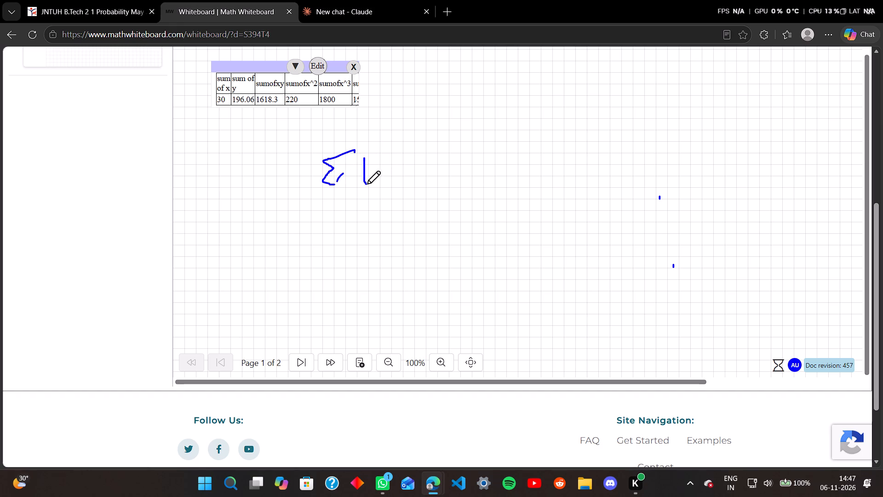
pyautogui.moveTo(367, 184); pyautogui.dragTo(390, 185)
pyautogui.moveTo(402, 161); pyautogui.dragTo(426, 164)
pyautogui.click(426, 164)
pyautogui.doubleClick(406, 175)
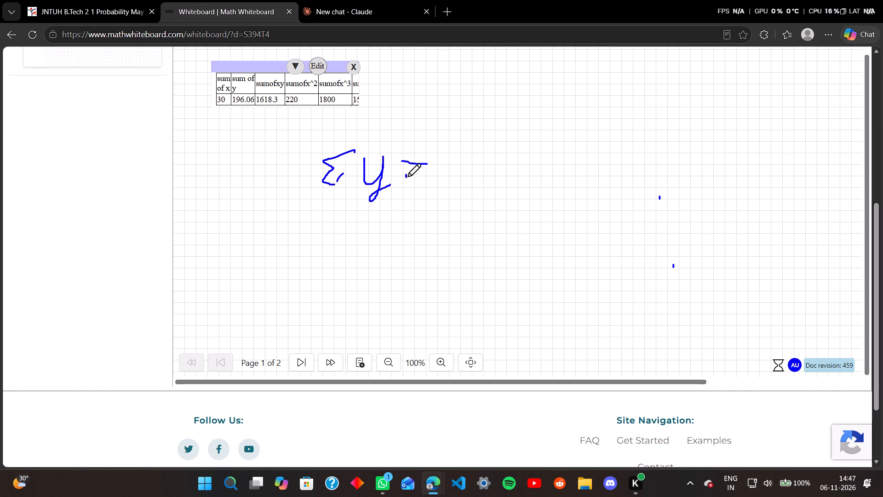
pyautogui.click(419, 177)
pyautogui.click(420, 177)
pyautogui.moveTo(420, 177); pyautogui.dragTo(407, 176)
pyautogui.click(407, 176)
# Handwrite "Σx²" after the equals sign of the new equation.
pyautogui.tripleClick(453, 155)
pyautogui.click(443, 158)
pyautogui.moveTo(430, 166); pyautogui.dragTo(442, 172)
pyautogui.moveTo(438, 176); pyautogui.dragTo(458, 183)
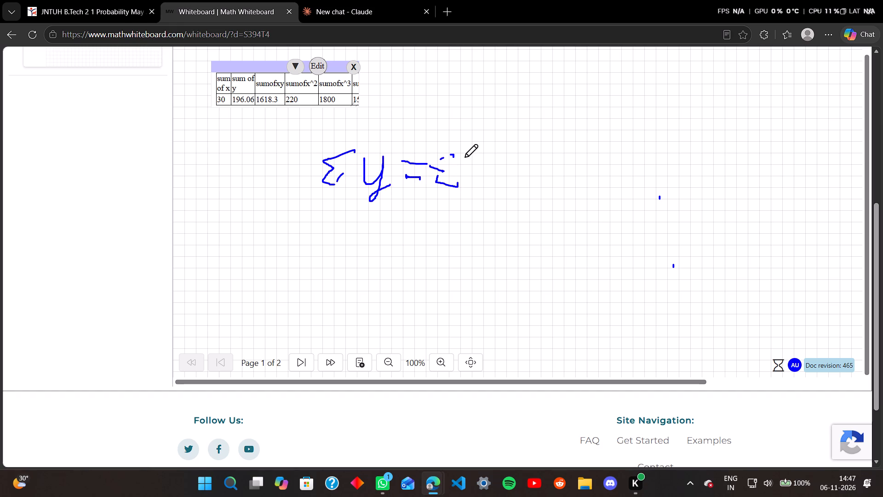
pyautogui.click(465, 157)
pyautogui.moveTo(466, 157); pyautogui.dragTo(484, 175)
pyautogui.click(473, 138)
pyautogui.moveTo(474, 136); pyautogui.dragTo(487, 148)
# Handwrite "× a" after Σx², checking the original normal equation for the coefficient.
pyautogui.moveTo(492, 157); pyautogui.dragTo(508, 176)
pyautogui.click(505, 146)
pyautogui.moveTo(505, 150); pyautogui.dragTo(499, 171)
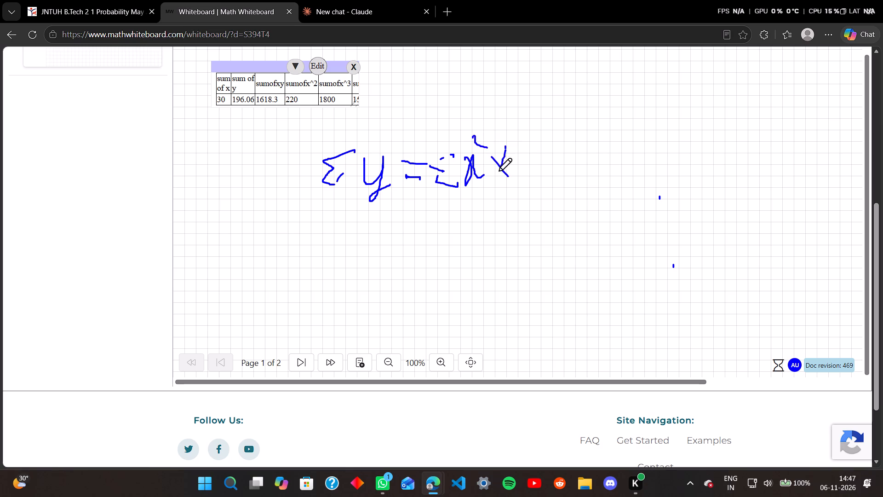
pyautogui.moveTo(499, 171); pyautogui.dragTo(498, 174)
pyautogui.moveTo(496, 176); pyautogui.dragTo(494, 182)
pyautogui.click(494, 182)
pyautogui.moveTo(528, 151); pyautogui.dragTo(528, 164)
pyautogui.rightClick(520, 170)
pyautogui.moveTo(529, 160); pyautogui.dragTo(529, 151)
pyautogui.tripleClick(529, 150)
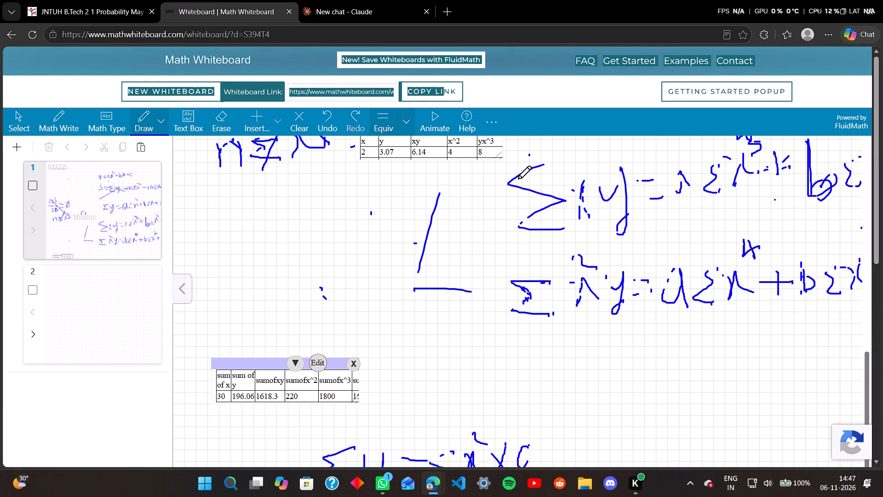
pyautogui.scroll(5, 579, 248)
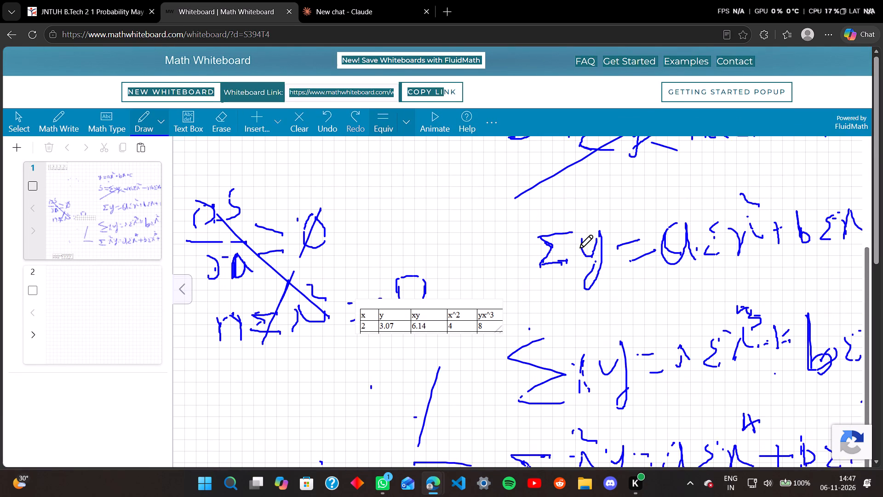
pyautogui.scroll(-9, 580, 248)
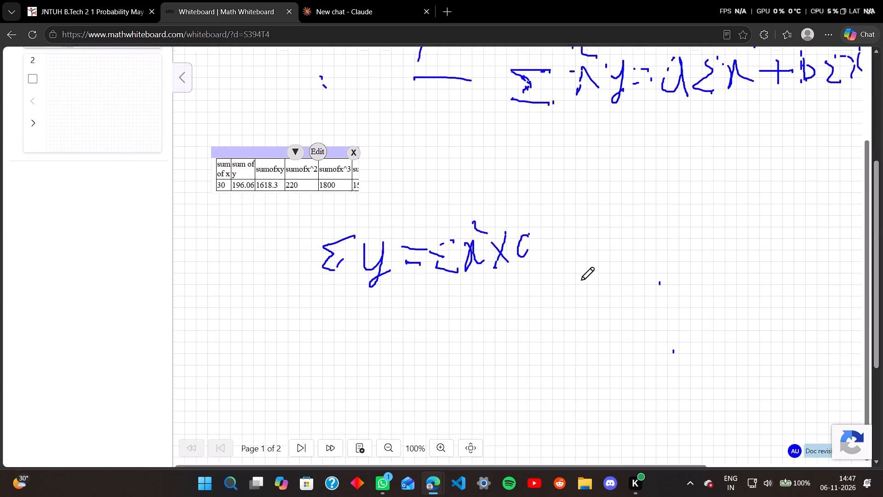
pyautogui.scroll(-2, 581, 280)
pyautogui.moveTo(529, 96); pyautogui.dragTo(527, 113)
pyautogui.moveTo(528, 116); pyautogui.dragTo(533, 124)
pyautogui.click(533, 124)
# Handwrite "+ b" after the first term of the equation.
pyautogui.scroll(1, 562, 124)
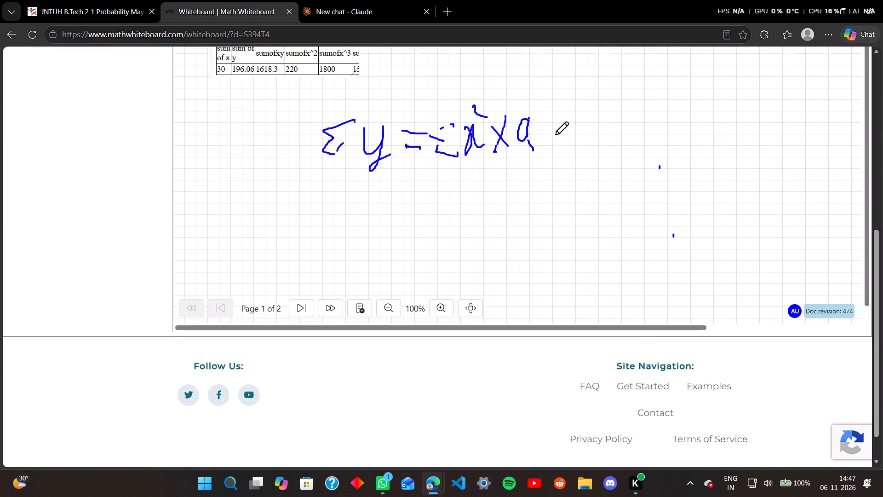
pyautogui.scroll(1, 555, 135)
pyautogui.moveTo(547, 158); pyautogui.dragTo(568, 159)
pyautogui.click(568, 159)
pyautogui.moveTo(556, 150); pyautogui.dragTo(558, 168)
pyautogui.doubleClick(558, 168)
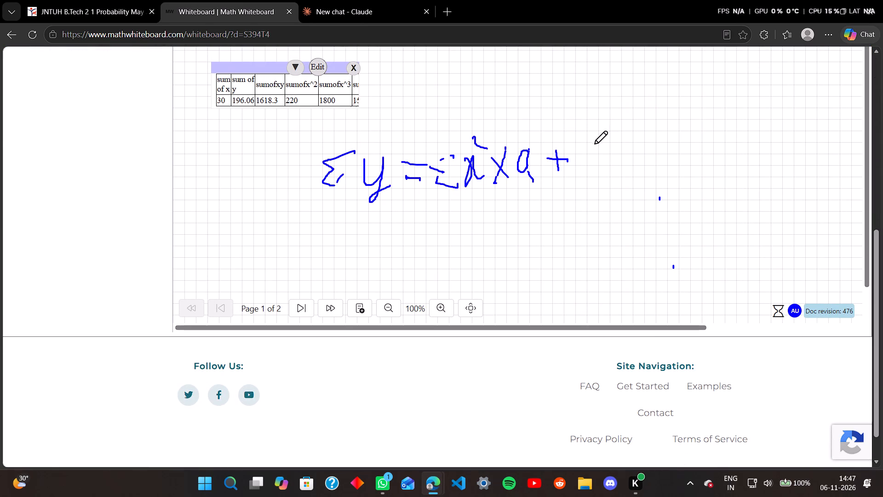
pyautogui.click(588, 169)
pyautogui.moveTo(588, 168); pyautogui.dragTo(590, 162)
pyautogui.click(590, 162)
pyautogui.moveTo(590, 162); pyautogui.dragTo(587, 137)
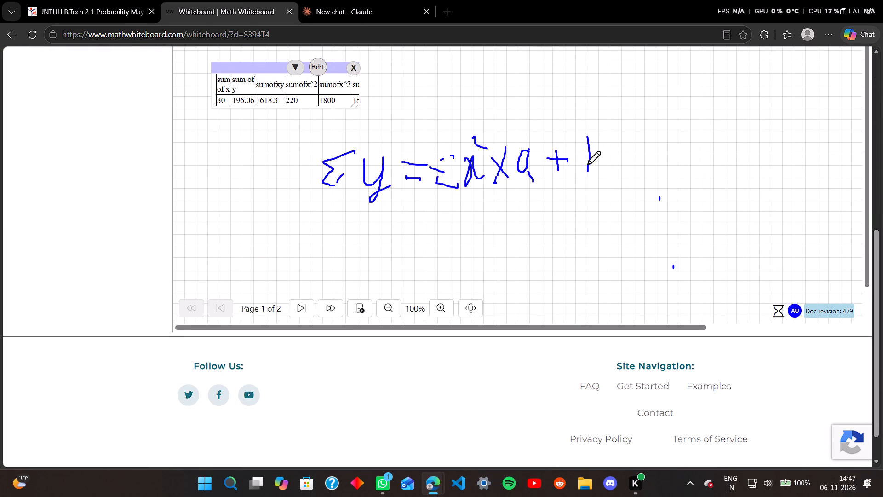
pyautogui.click(588, 161)
pyautogui.click(596, 157)
pyautogui.moveTo(600, 168); pyautogui.dragTo(587, 168)
pyautogui.moveTo(587, 168); pyautogui.dragTo(591, 156)
pyautogui.click(591, 156)
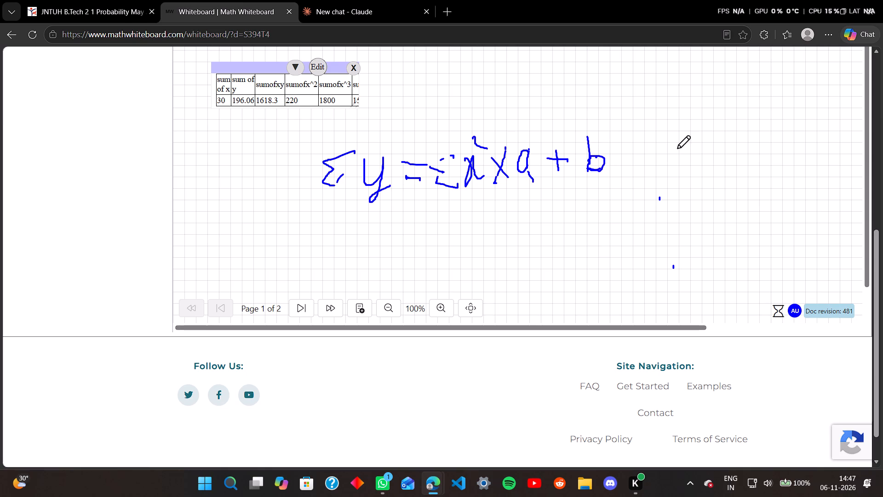
# Handwrite "Σx" after the coefficient b.
pyautogui.click(619, 149)
pyautogui.moveTo(623, 167); pyautogui.dragTo(615, 172)
pyautogui.moveTo(615, 172); pyautogui.dragTo(638, 175)
pyautogui.click(650, 176)
pyautogui.moveTo(650, 176); pyautogui.dragTo(642, 176)
pyautogui.click(621, 173)
pyautogui.moveTo(615, 170); pyautogui.dragTo(615, 170)
pyautogui.moveTo(615, 170); pyautogui.dragTo(636, 146)
pyautogui.doubleClick(651, 144)
pyautogui.click(653, 144)
pyautogui.moveTo(653, 144); pyautogui.dragTo(659, 150)
pyautogui.moveTo(661, 160); pyautogui.dragTo(658, 172)
pyautogui.click(658, 172)
pyautogui.moveTo(658, 167); pyautogui.dragTo(664, 143)
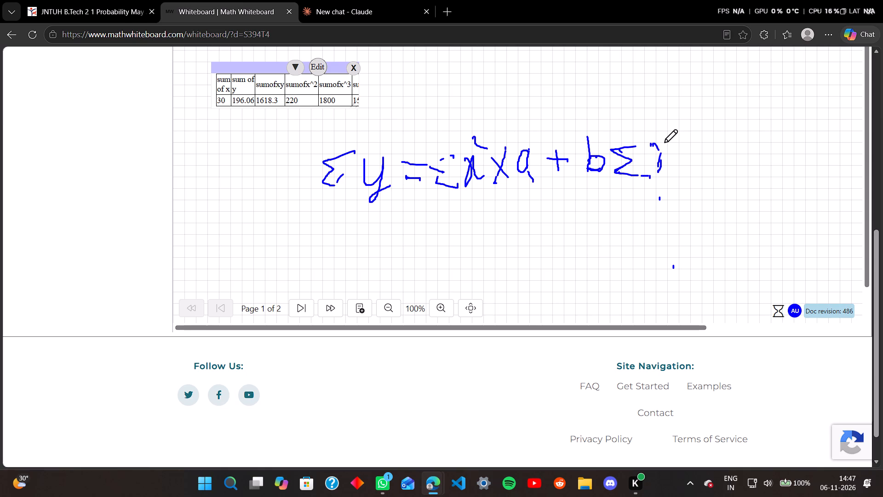
pyautogui.moveTo(664, 143); pyautogui.dragTo(673, 166)
pyautogui.click(674, 166)
# Handwrite "+ c" at the end of the Σy equation.
pyautogui.click(687, 158)
pyautogui.moveTo(690, 158); pyautogui.dragTo(705, 155)
pyautogui.doubleClick(706, 154)
pyautogui.click(692, 151)
pyautogui.moveTo(692, 151); pyautogui.dragTo(694, 169)
pyautogui.click(694, 169)
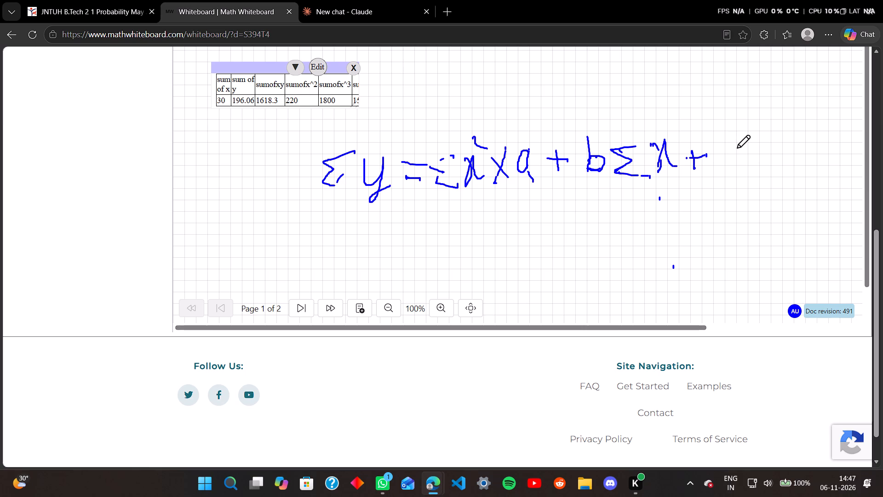
pyautogui.click(738, 148)
pyautogui.click(743, 148)
pyautogui.moveTo(744, 148); pyautogui.dragTo(725, 154)
pyautogui.moveTo(724, 156); pyautogui.dragTo(726, 169)
pyautogui.click(727, 169)
pyautogui.moveTo(733, 170); pyautogui.dragTo(746, 170)
pyautogui.doubleClick(746, 170)
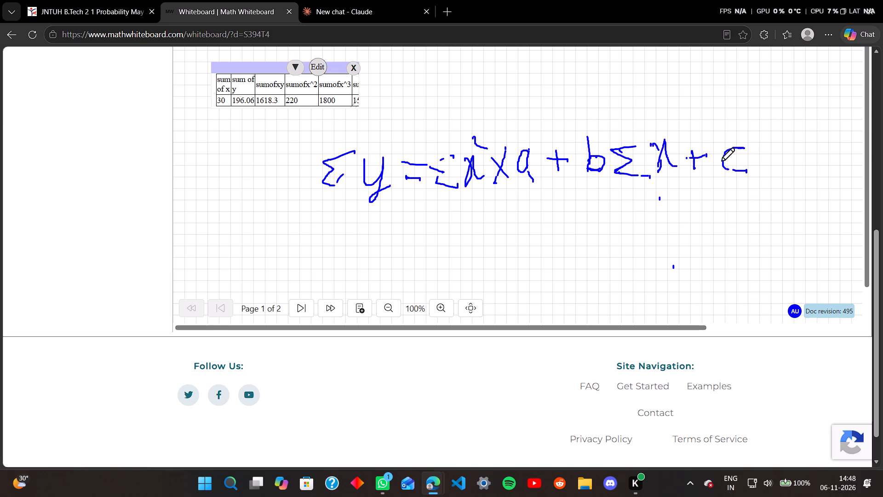
# Draw an implication arrow (⇒) after the c term of the equation.
pyautogui.moveTo(766, 152); pyautogui.dragTo(775, 153)
pyautogui.moveTo(775, 153); pyautogui.dragTo(791, 157)
pyautogui.tripleClick(791, 157)
pyautogui.click(791, 157)
pyautogui.click(769, 167)
pyautogui.click(772, 167)
pyautogui.moveTo(787, 167); pyautogui.dragTo(795, 167)
pyautogui.click(795, 167)
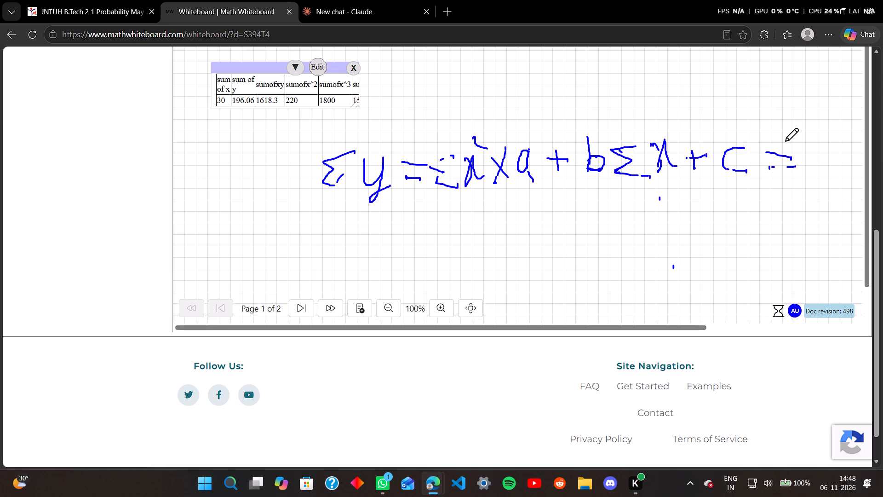
pyautogui.click(785, 141)
pyautogui.moveTo(787, 142); pyautogui.dragTo(794, 185)
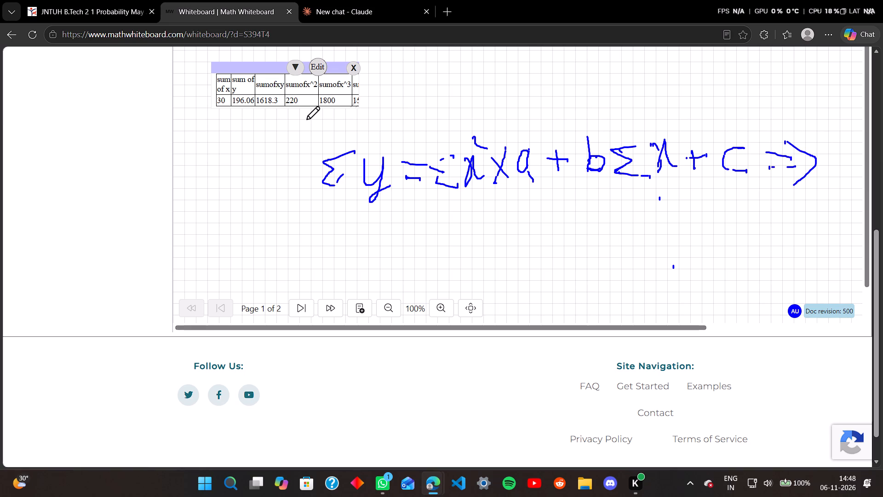
# Handwrite the digits "161" after the implication arrow.
pyautogui.hscroll(-2, 306, 120)
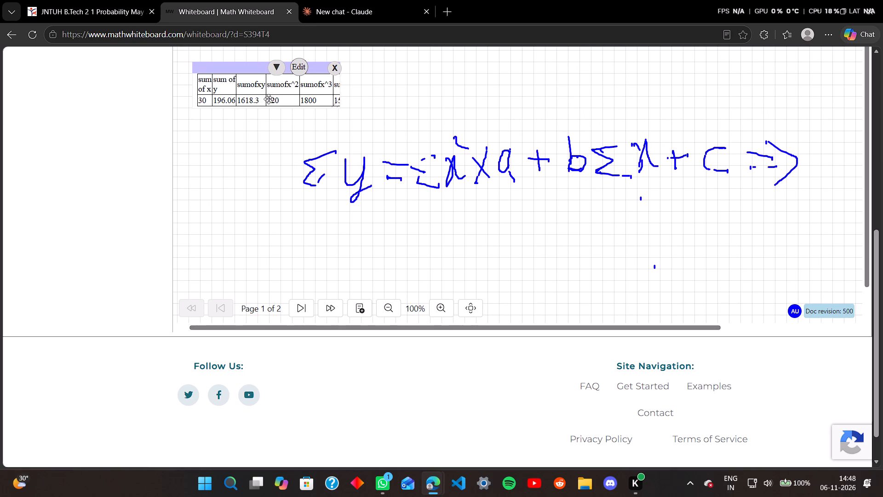
pyautogui.hscroll(-1, 257, 92)
pyautogui.moveTo(724, 151); pyautogui.dragTo(733, 180)
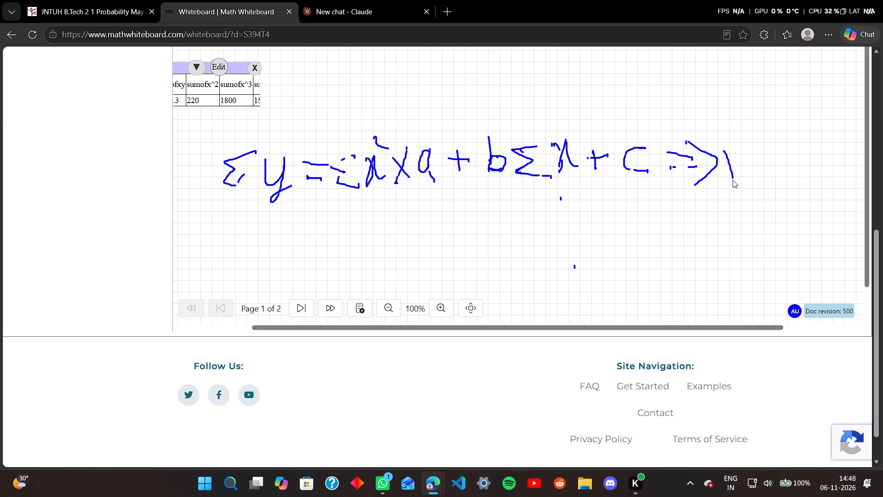
pyautogui.moveTo(733, 180); pyautogui.dragTo(733, 181)
pyautogui.click(733, 181)
pyautogui.click(751, 149)
pyautogui.moveTo(751, 151); pyautogui.dragTo(766, 175)
pyautogui.click(764, 172)
pyautogui.moveTo(762, 168); pyautogui.dragTo(746, 170)
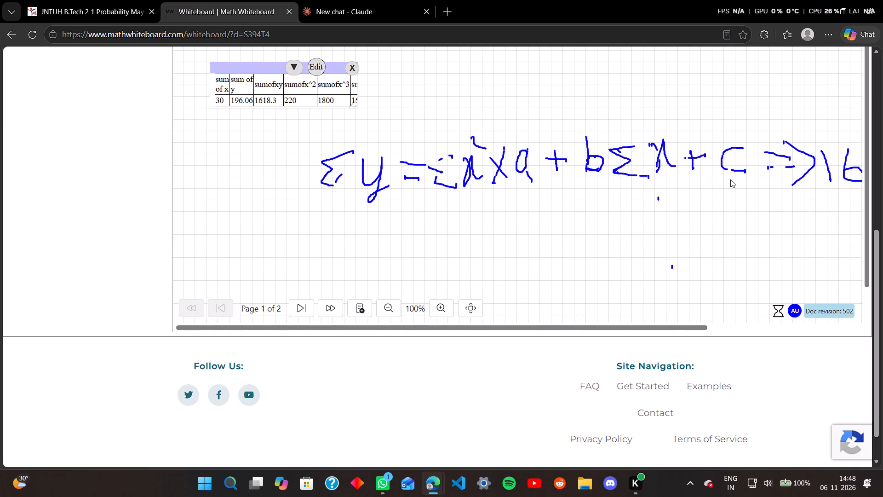
pyautogui.moveTo(728, 148); pyautogui.dragTo(733, 176)
pyautogui.click(733, 176)
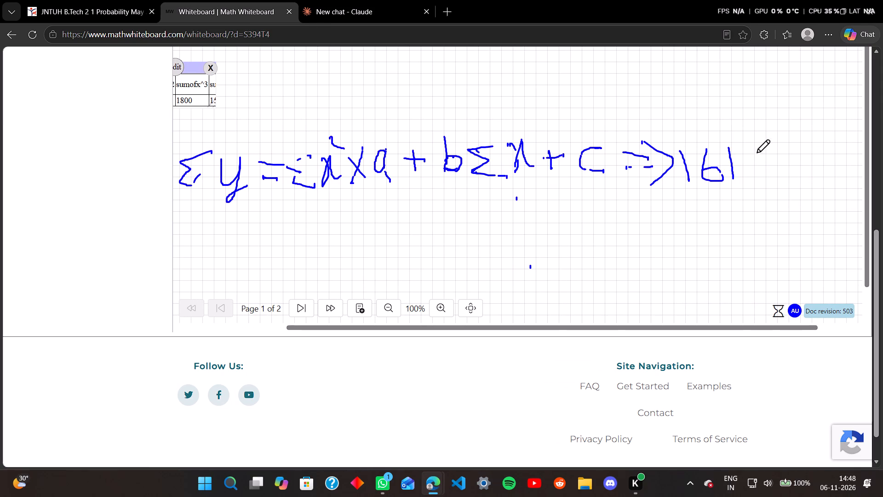
# Handwrite "8.03" after those digits to complete the value 1618.03.
pyautogui.click(756, 147)
pyautogui.click(756, 161)
pyautogui.click(762, 168)
pyautogui.click(759, 174)
pyautogui.doubleClick(755, 174)
pyautogui.moveTo(752, 171); pyautogui.dragTo(761, 150)
pyautogui.click(759, 148)
pyautogui.tripleClick(756, 144)
pyautogui.click(753, 142)
pyautogui.moveTo(753, 147); pyautogui.dragTo(757, 152)
pyautogui.tripleClick(769, 171)
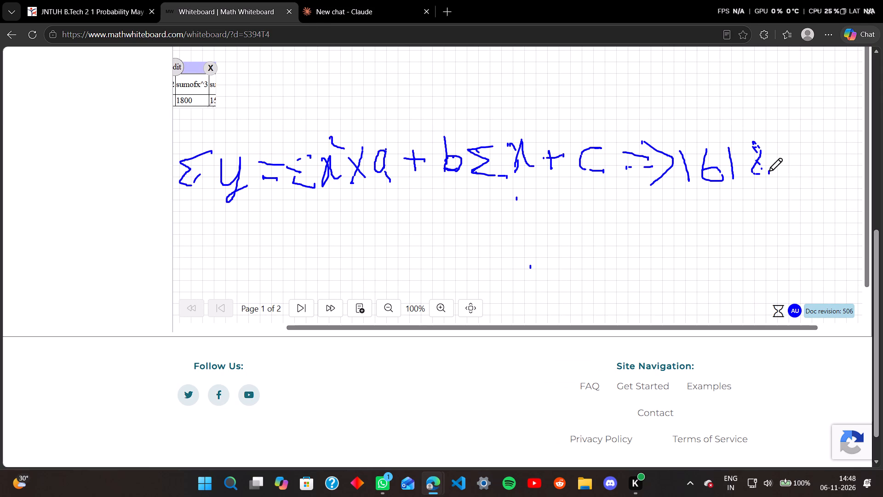
pyautogui.click(769, 171)
pyautogui.moveTo(781, 151); pyautogui.dragTo(779, 156)
pyautogui.moveTo(779, 165); pyautogui.dragTo(780, 169)
pyautogui.moveTo(787, 167); pyautogui.dragTo(790, 143)
pyautogui.moveTo(786, 143); pyautogui.dragTo(782, 147)
pyautogui.moveTo(780, 149); pyautogui.dragTo(777, 155)
pyautogui.click(776, 156)
pyautogui.click(775, 160)
pyautogui.moveTo(804, 145); pyautogui.dragTo(807, 145)
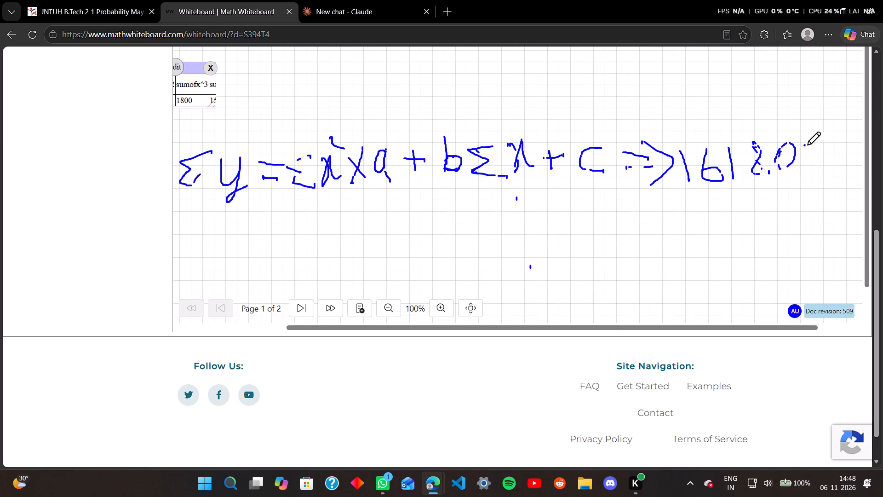
pyautogui.moveTo(807, 145); pyautogui.dragTo(814, 159)
pyautogui.click(815, 159)
pyautogui.moveTo(815, 164); pyautogui.dragTo(808, 169)
pyautogui.click(808, 169)
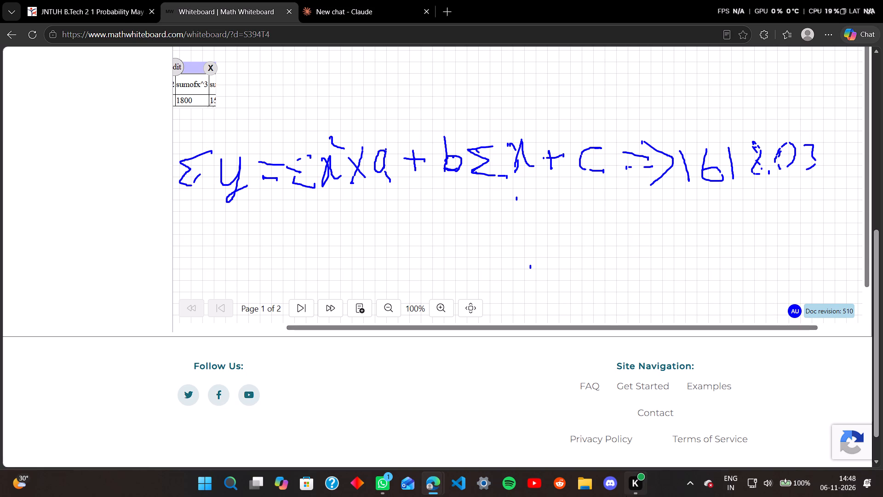